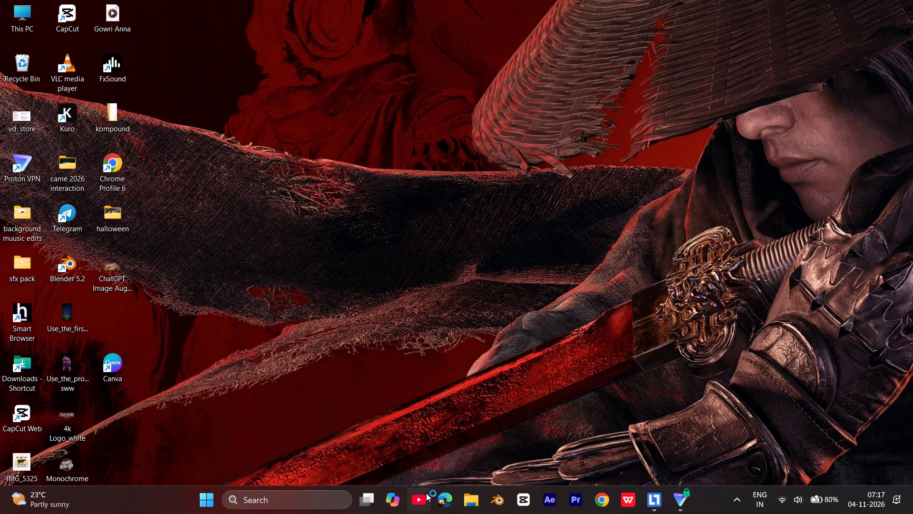
Open a Microsoft Edge browser window.
{"action": "left_click", "coordinate": [439, 499]}
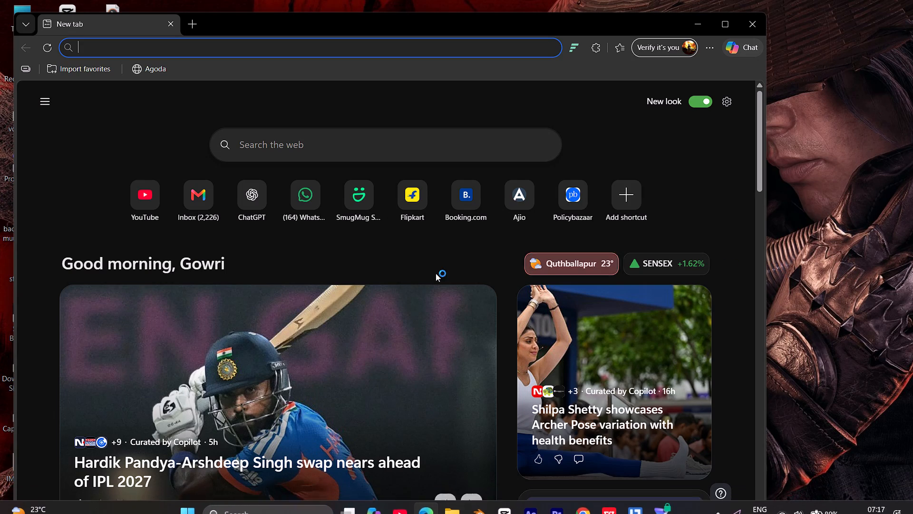
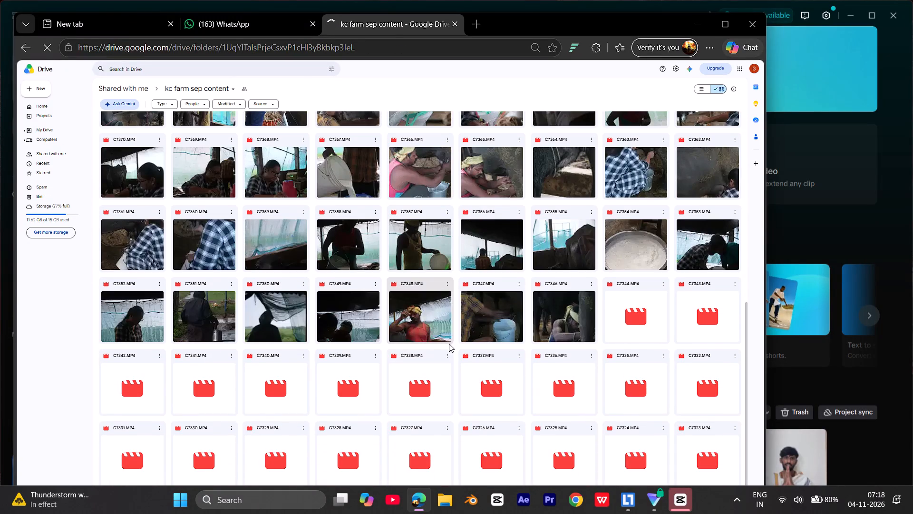
Look through the video clip thumbnails in the shared Google Drive folder "kc farm sep content".
{"action": "scroll", "coordinate": [407, 326], "scroll_direction": "down", "scroll_amount": 1}
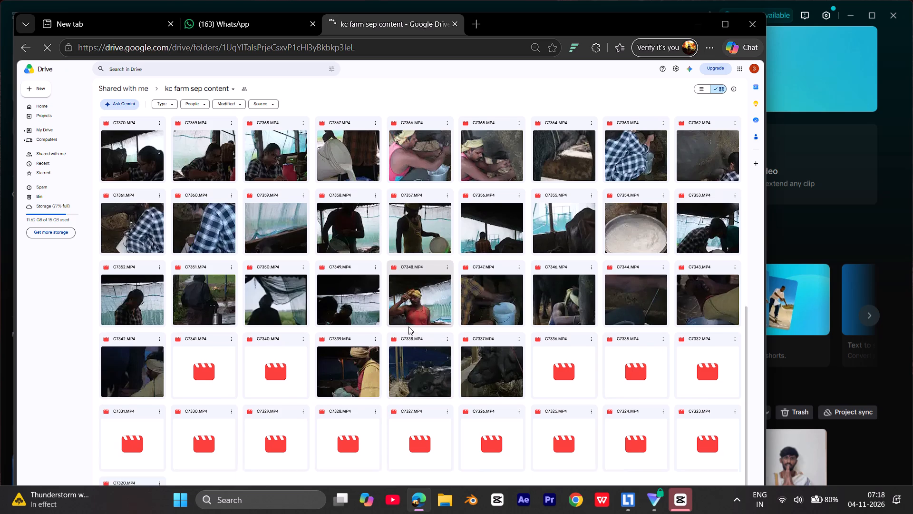
{"action": "scroll", "coordinate": [471, 301], "scroll_direction": "down", "scroll_amount": 3}
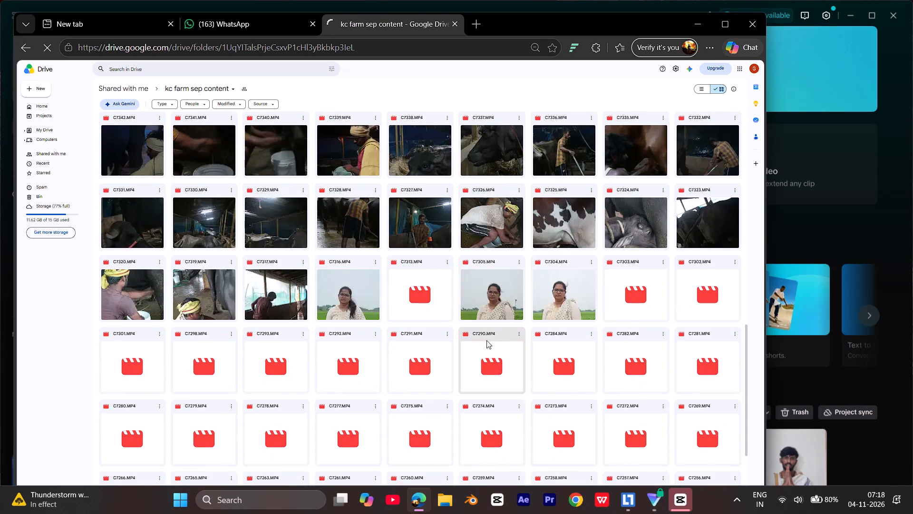
{"action": "scroll", "coordinate": [472, 341], "scroll_direction": "down", "scroll_amount": 2}
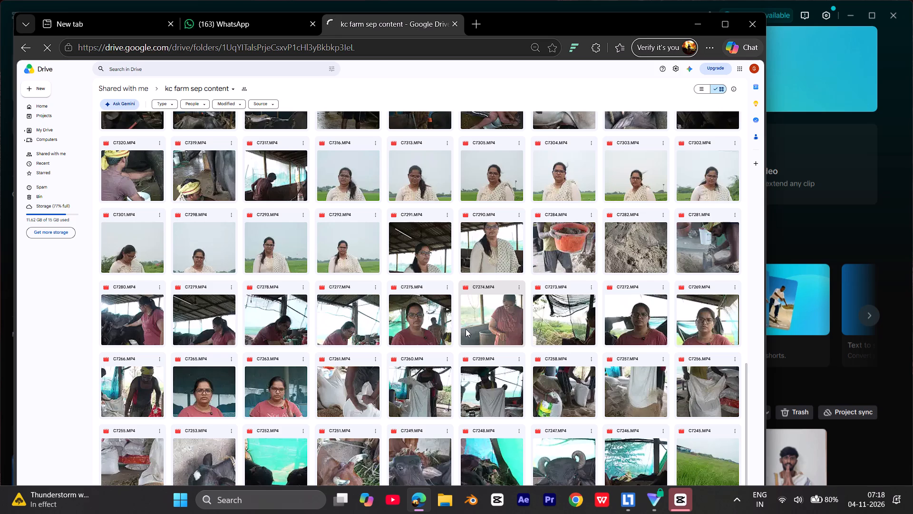
Download the clip C7228.MP4 from the kc farm sep content folder, accepting the download without a virus scan.
{"action": "scroll", "coordinate": [466, 327], "scroll_direction": "down", "scroll_amount": 3}
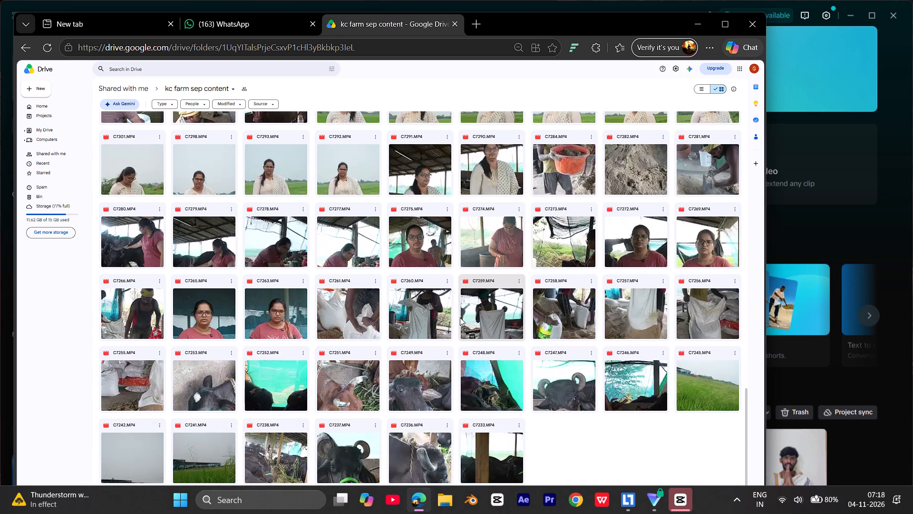
{"action": "scroll", "coordinate": [398, 296], "scroll_direction": "down", "scroll_amount": 1}
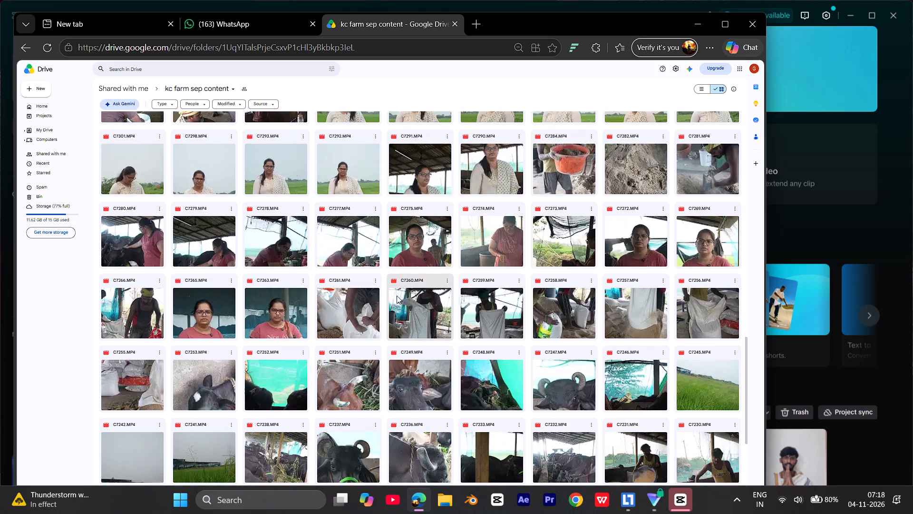
{"action": "scroll", "coordinate": [353, 306], "scroll_direction": "down", "scroll_amount": 1}
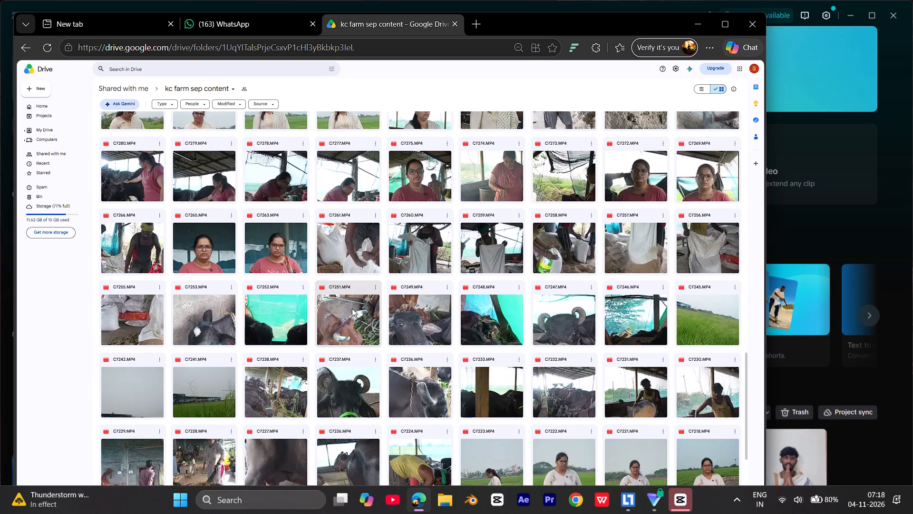
{"action": "scroll", "coordinate": [352, 308], "scroll_direction": "down", "scroll_amount": 1}
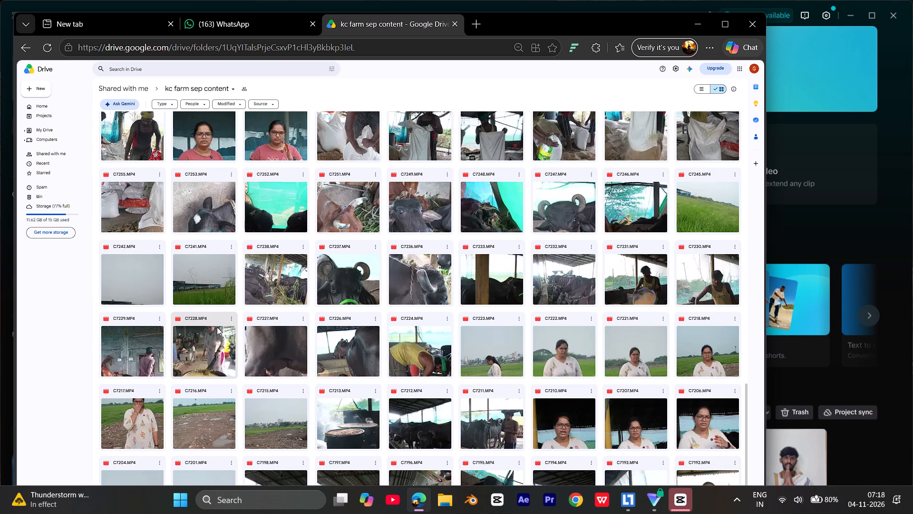
{"action": "left_click", "coordinate": [235, 317]}
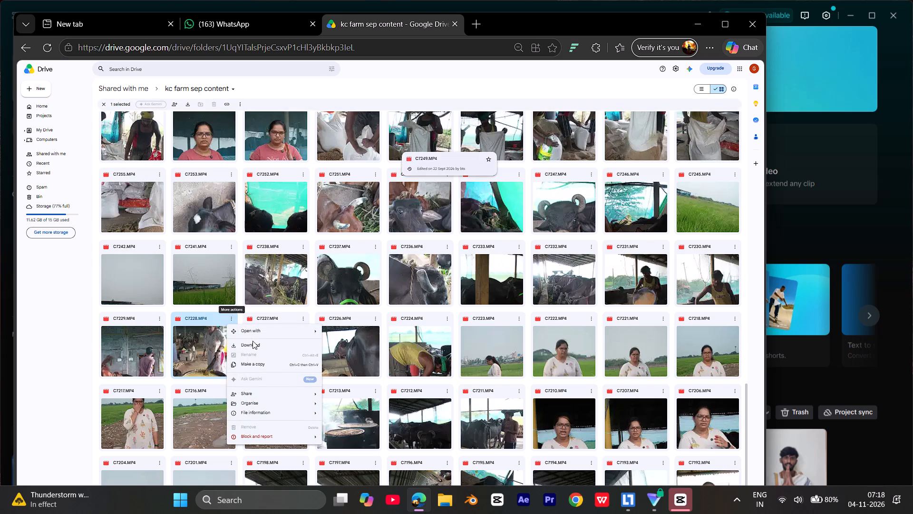
{"action": "left_click", "coordinate": [253, 344]}
{"action": "scroll", "coordinate": [445, 409], "scroll_direction": "down", "scroll_amount": 2}
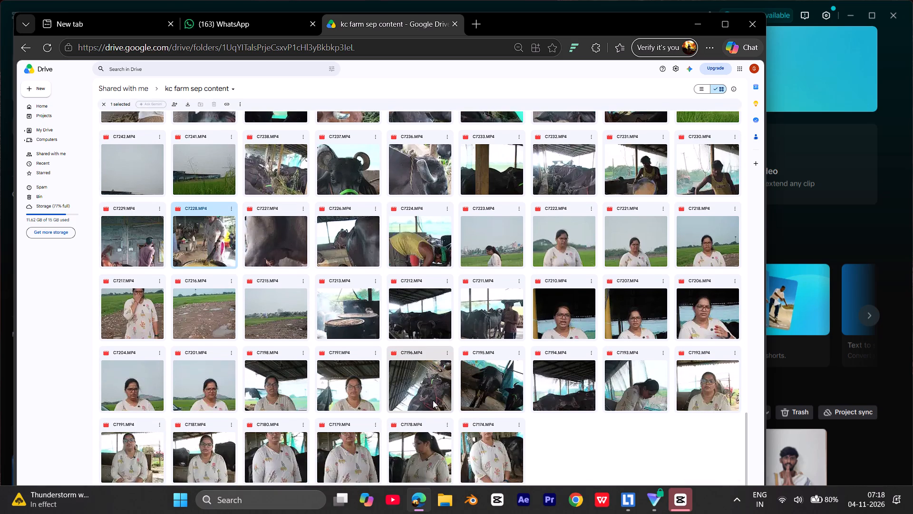
{"action": "scroll", "coordinate": [433, 400], "scroll_direction": "down", "scroll_amount": 2}
{"action": "scroll", "coordinate": [433, 400], "scroll_direction": "up", "scroll_amount": 1}
{"action": "scroll", "coordinate": [433, 400], "scroll_direction": "down", "scroll_amount": 2}
{"action": "left_click", "coordinate": [426, 314]}
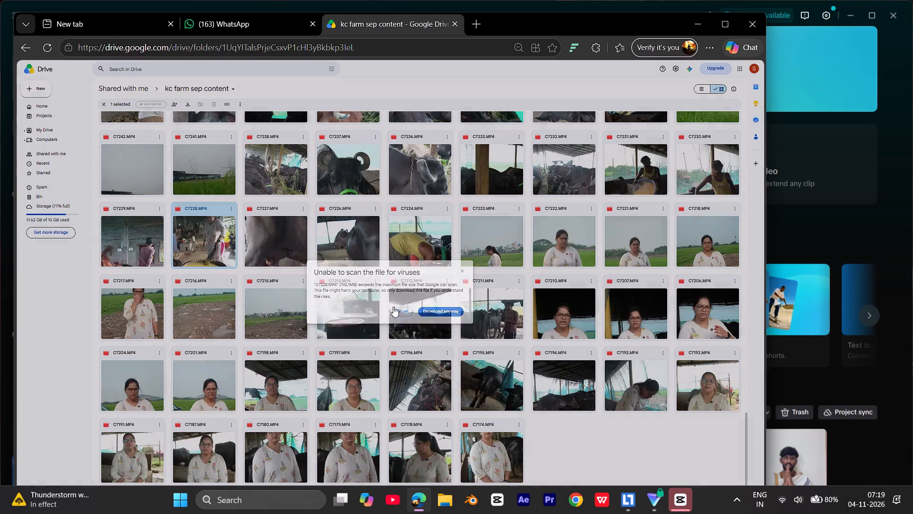
Download the steaming cooking pot clip C7213.MP4 from the same folder, accepting the download without a virus scan.
{"action": "left_click", "coordinate": [374, 282]}
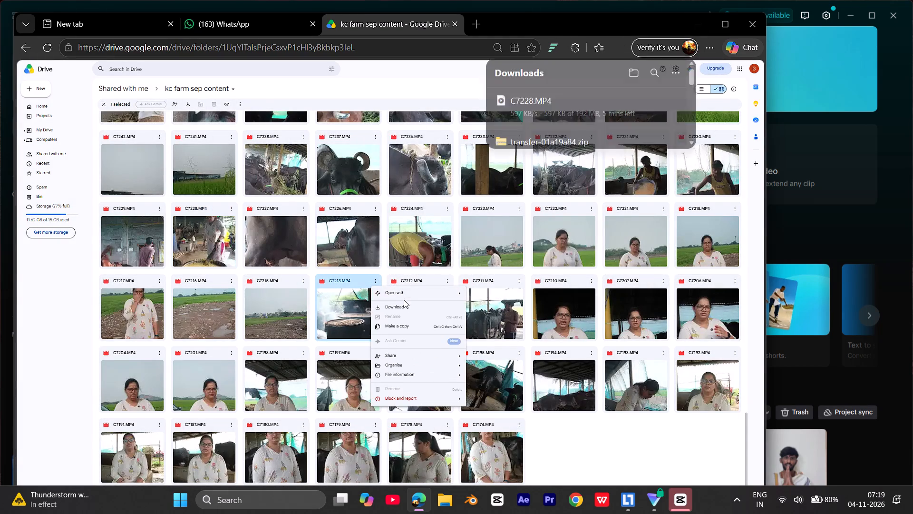
{"action": "left_click", "coordinate": [407, 305]}
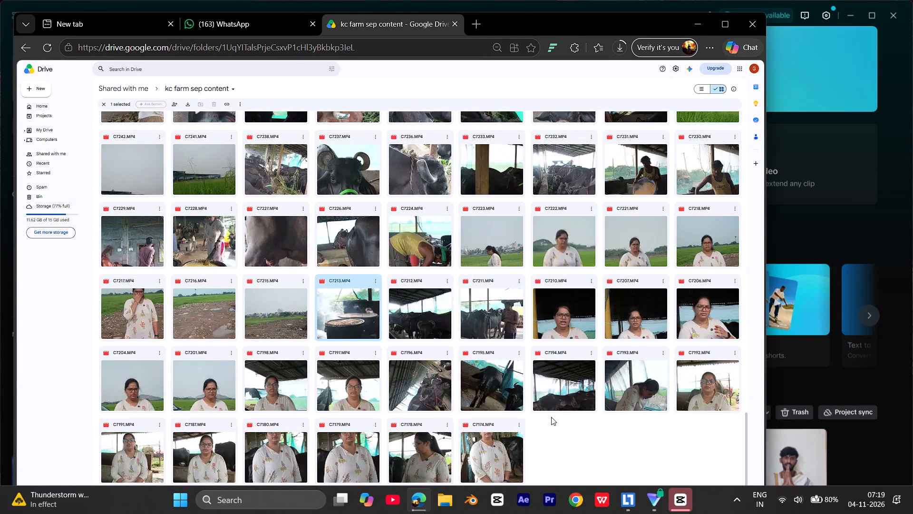
{"action": "left_click", "coordinate": [442, 311]}
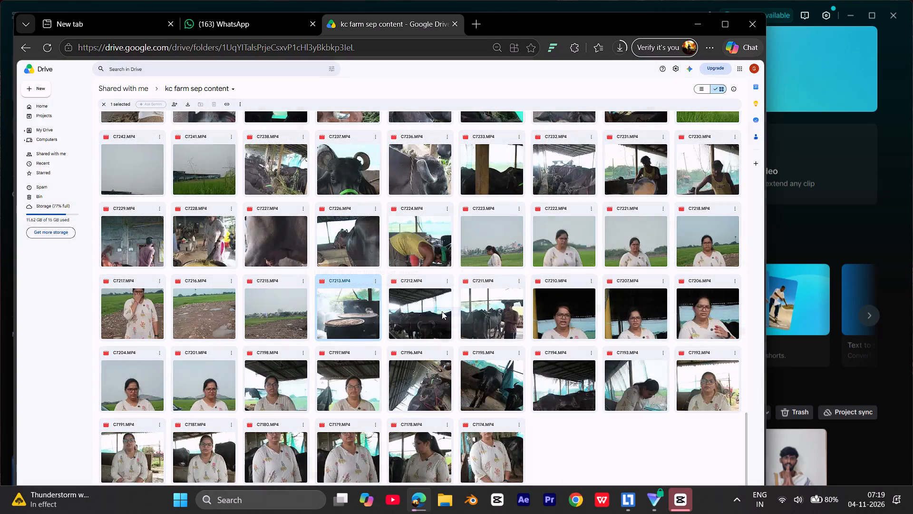
{"action": "scroll", "coordinate": [507, 348], "scroll_direction": "down", "scroll_amount": 2}
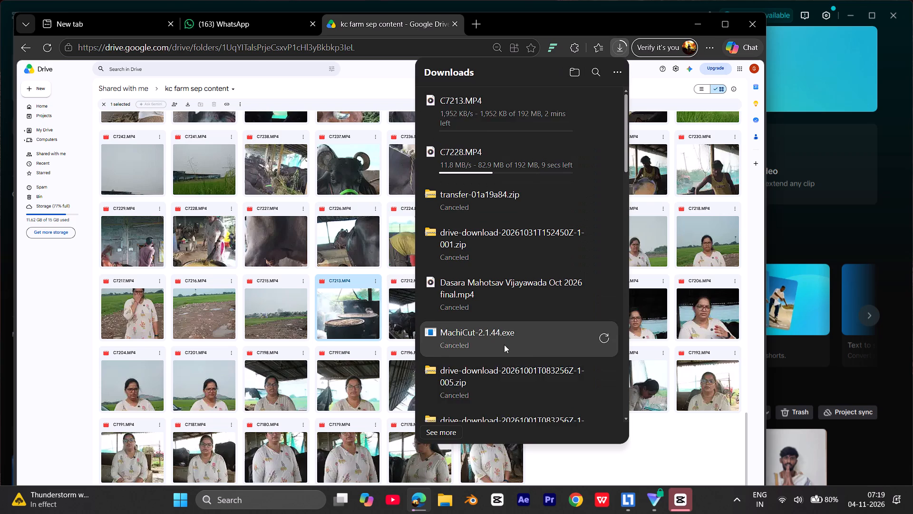
{"action": "left_click", "coordinate": [688, 468]}
Preview the clip C7274.MP4 of the woman at the cooking pot, download it without a virus scan, and close the preview.
{"action": "scroll", "coordinate": [391, 337], "scroll_direction": "up", "scroll_amount": 3}
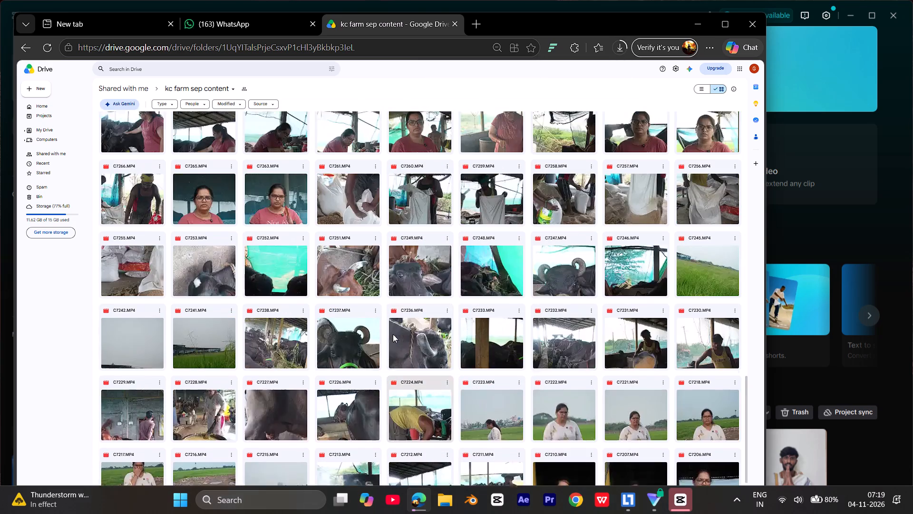
{"action": "scroll", "coordinate": [447, 327], "scroll_direction": "up", "scroll_amount": 5}
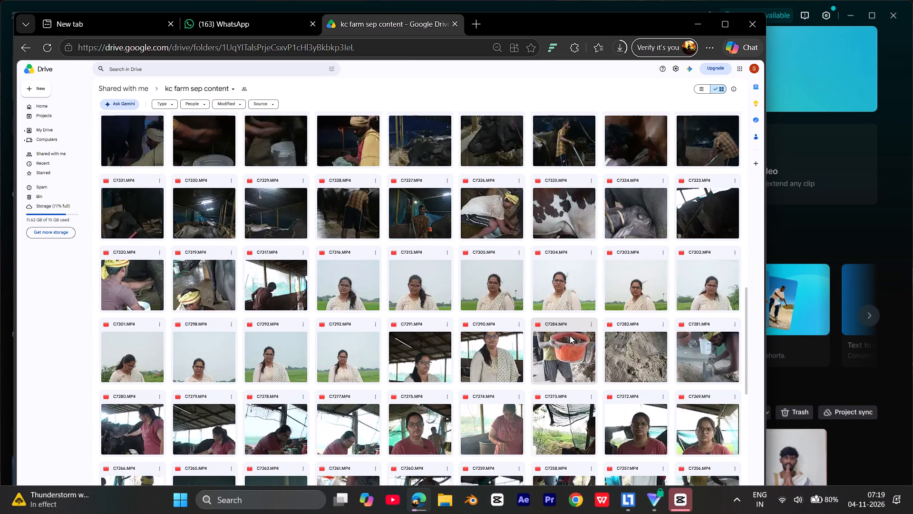
{"action": "double_click", "coordinate": [502, 406]}
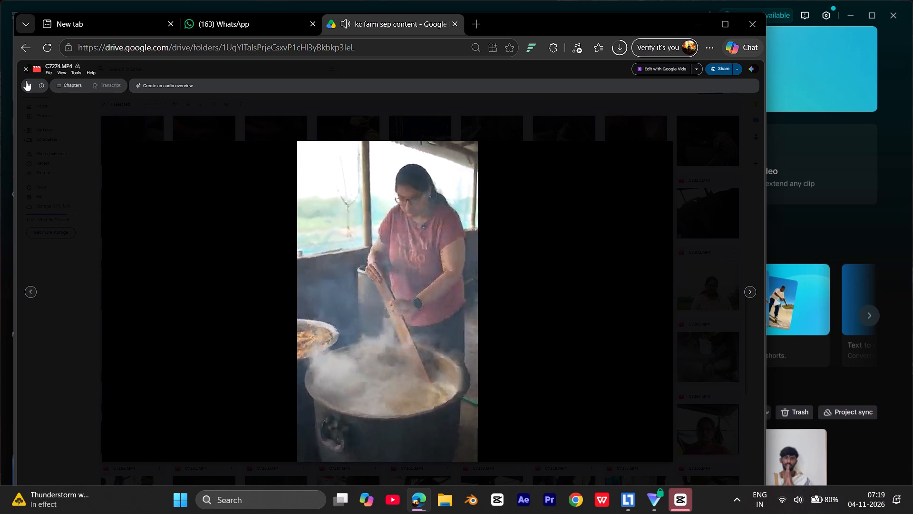
{"action": "left_click", "coordinate": [26, 80]}
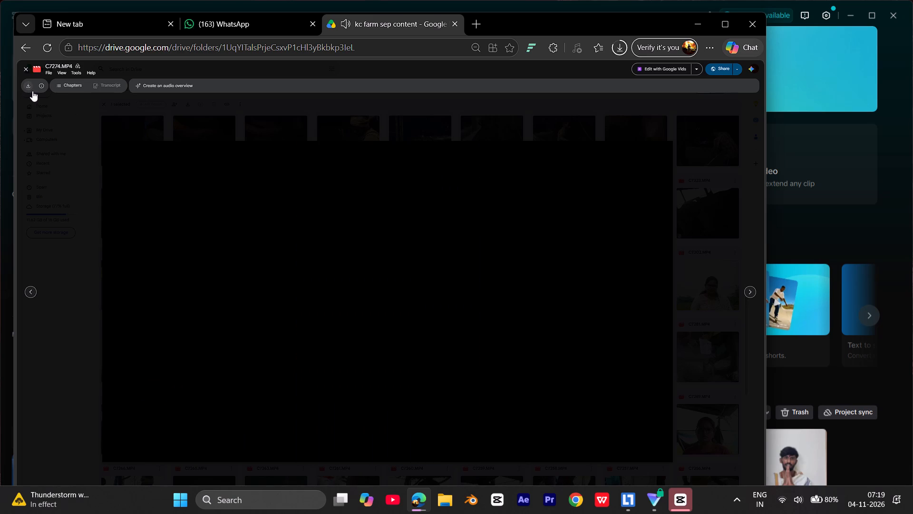
{"action": "left_click", "coordinate": [447, 310]}
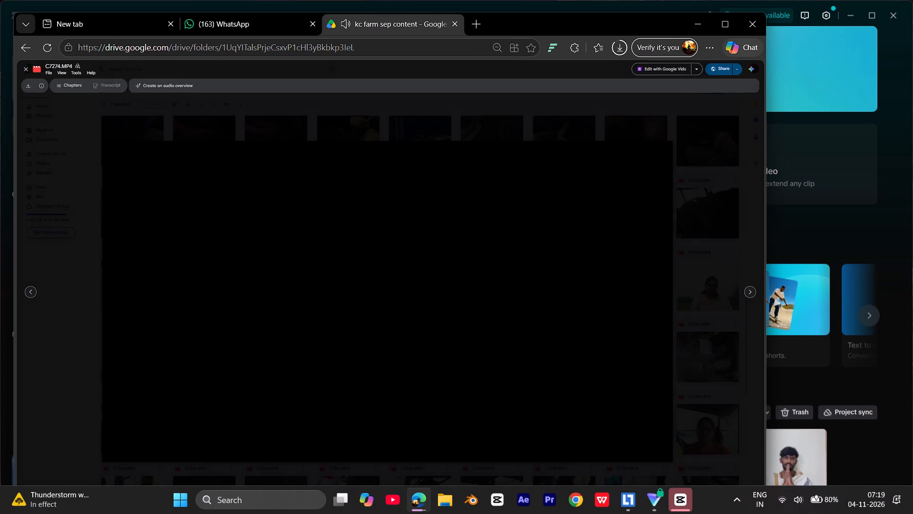
{"action": "left_click", "coordinate": [22, 69]}
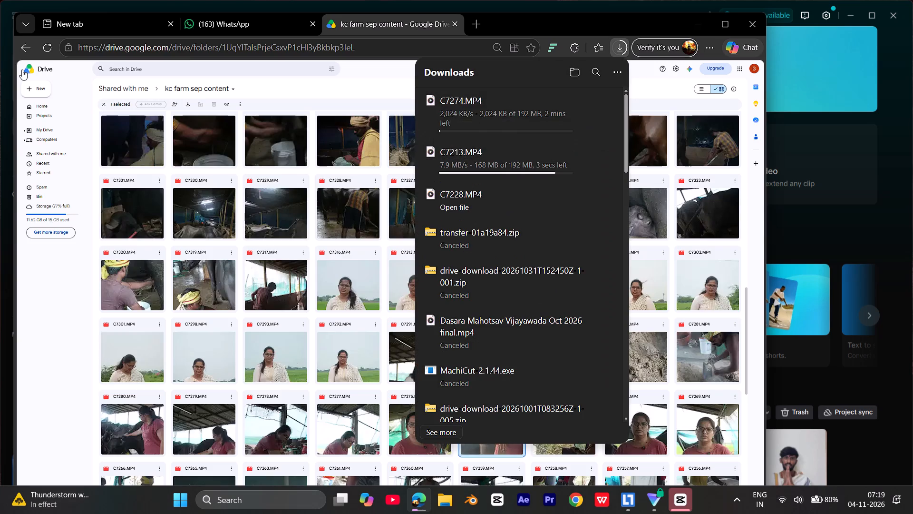
{"action": "scroll", "coordinate": [204, 302], "scroll_direction": "up", "scroll_amount": 1}
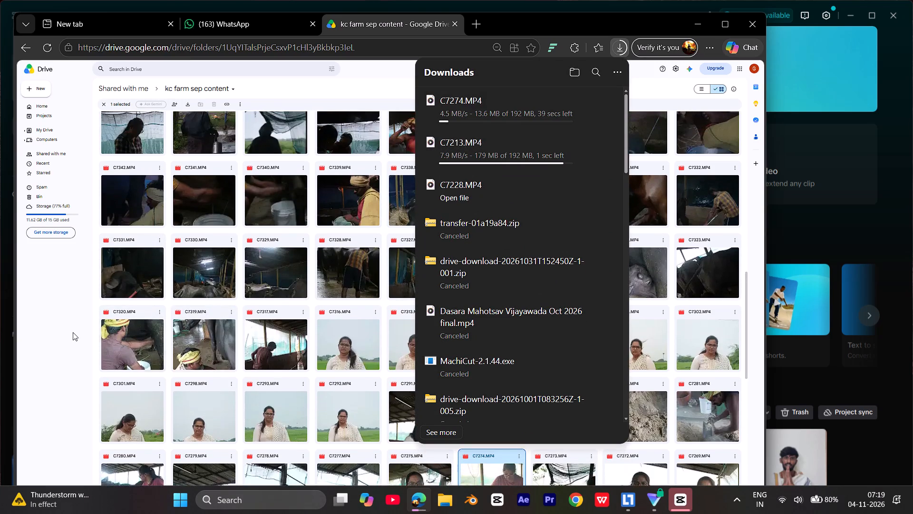
{"action": "left_click", "coordinate": [72, 332]}
Find C7454.MP4 near the start of the folder and play its preview.
{"action": "scroll", "coordinate": [439, 310], "scroll_direction": "up", "scroll_amount": 2}
{"action": "scroll", "coordinate": [439, 310], "scroll_direction": "down", "scroll_amount": 1}
{"action": "scroll", "coordinate": [439, 310], "scroll_direction": "up", "scroll_amount": 1}
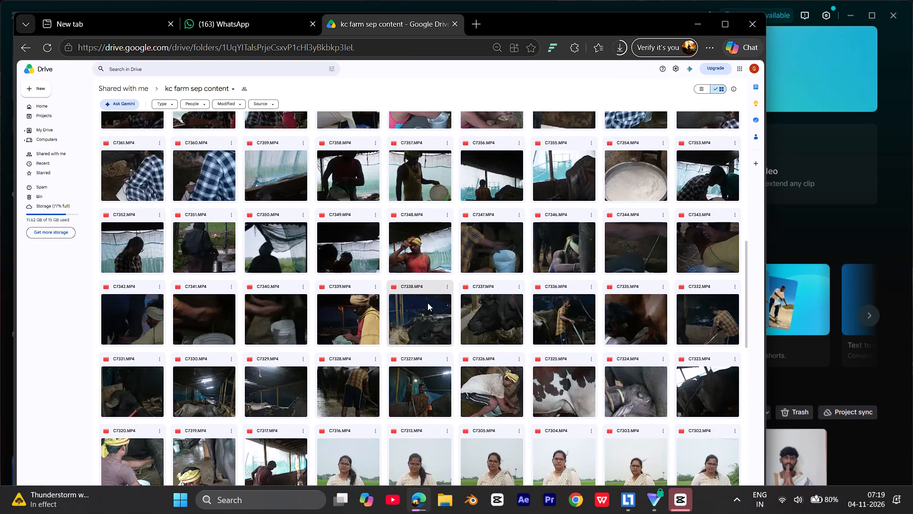
{"action": "scroll", "coordinate": [697, 467], "scroll_direction": "up", "scroll_amount": 2}
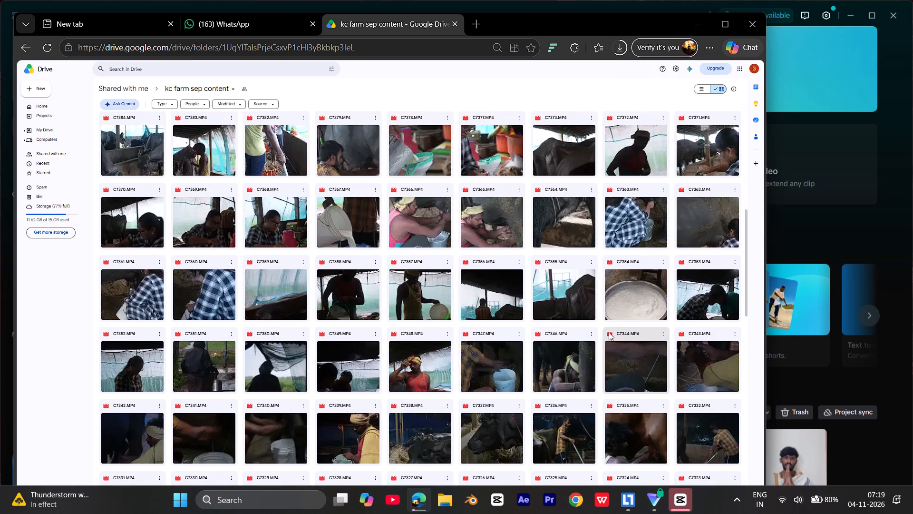
{"action": "scroll", "coordinate": [610, 331], "scroll_direction": "up", "scroll_amount": 3}
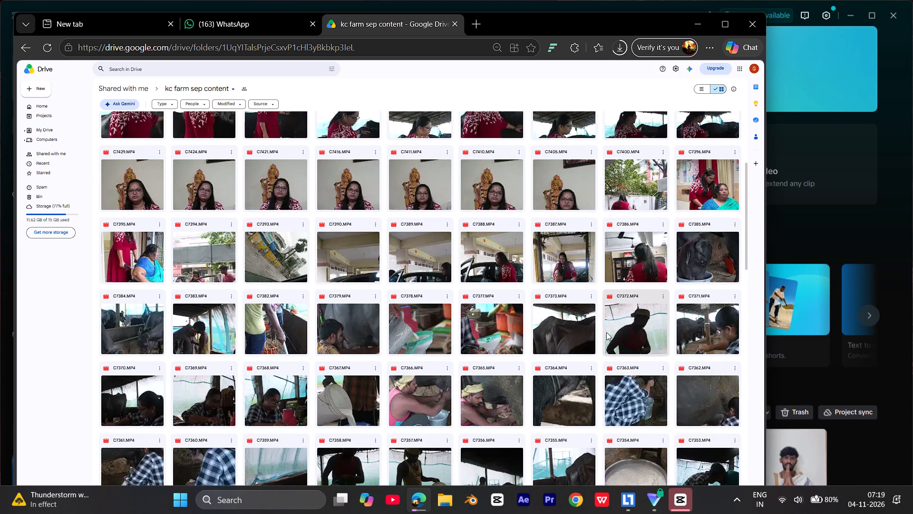
{"action": "scroll", "coordinate": [670, 335], "scroll_direction": "up", "scroll_amount": 5}
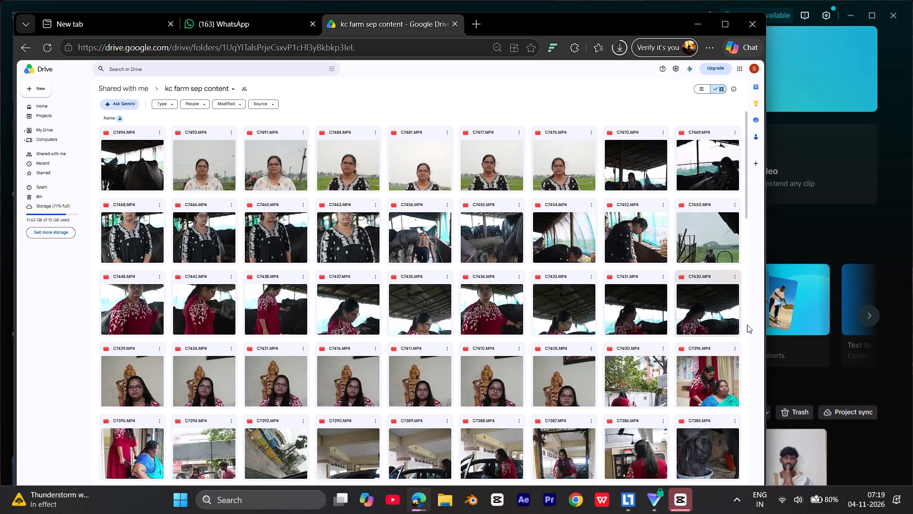
{"action": "double_click", "coordinate": [573, 237]}
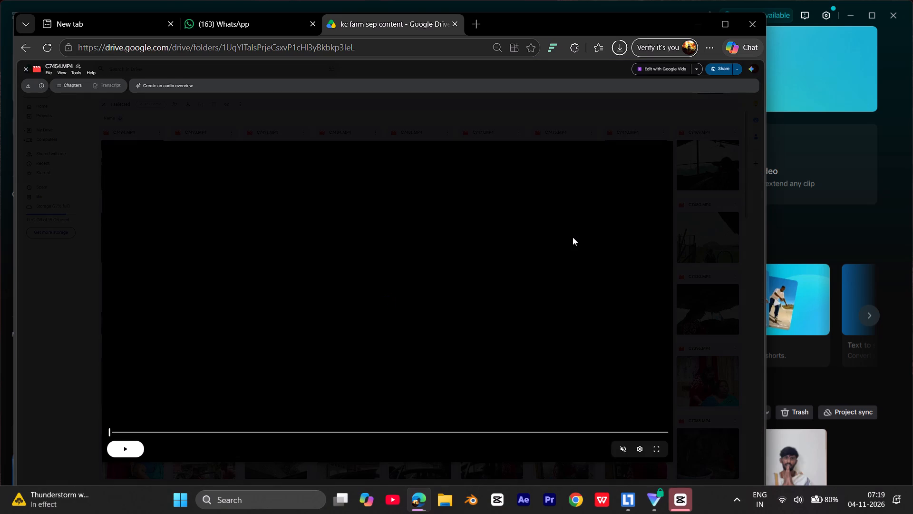
{"action": "left_click", "coordinate": [423, 265]}
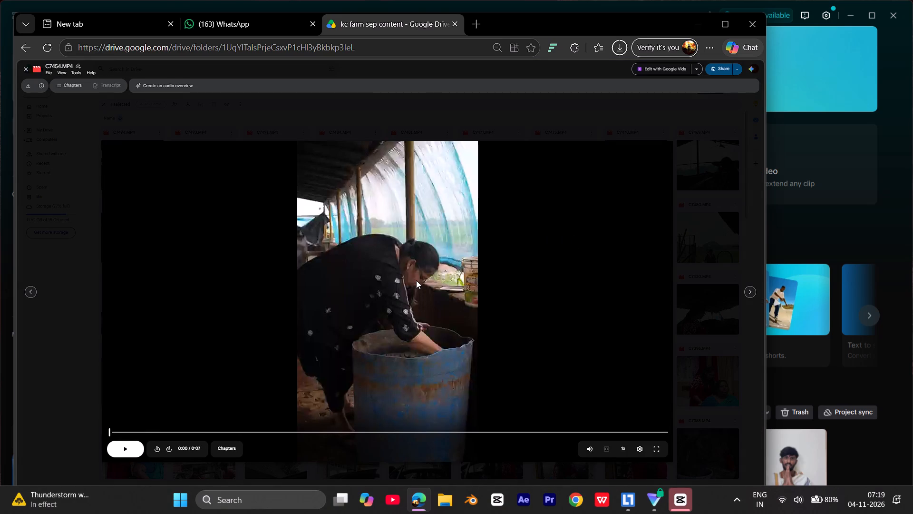
{"action": "left_click", "coordinate": [416, 280]}
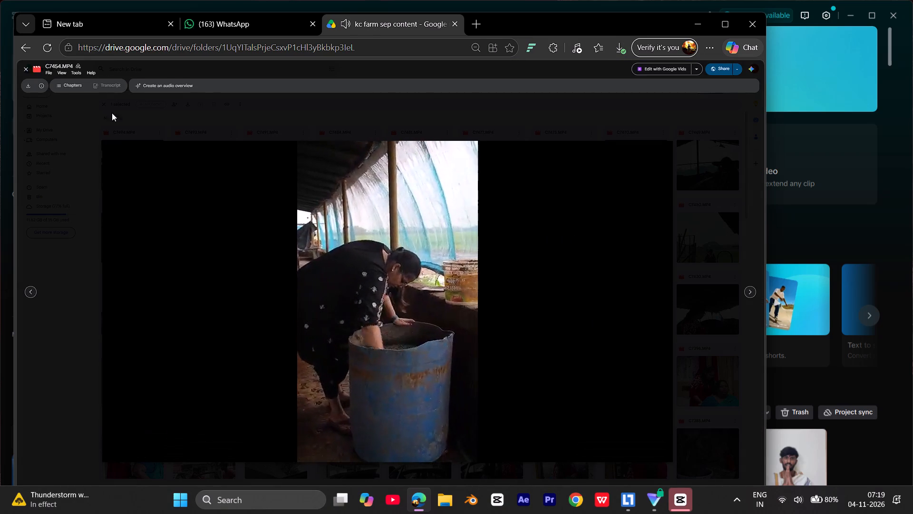
Download the clip C7454.MP4 without a virus scan and close its preview.
{"action": "left_click", "coordinate": [29, 84]}
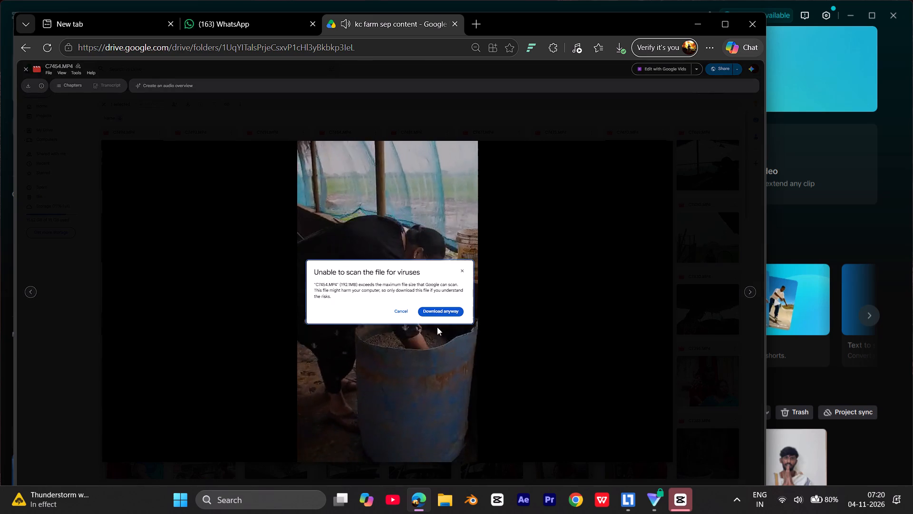
{"action": "left_click", "coordinate": [444, 310]}
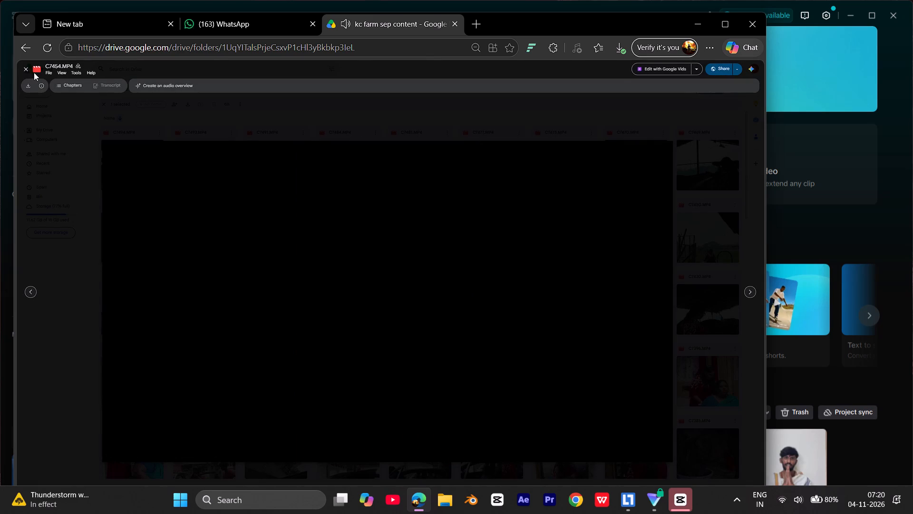
{"action": "left_click", "coordinate": [24, 67]}
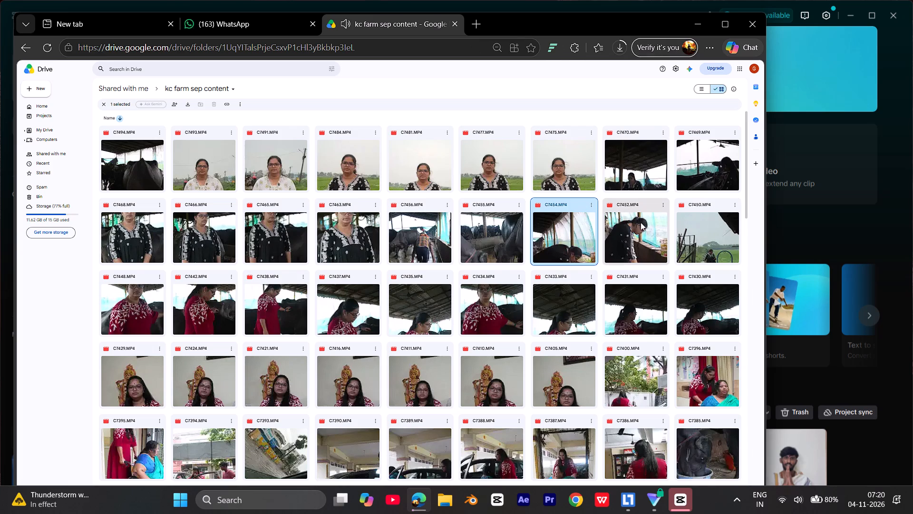
Play the preview of C7452.MP4, the woman mixing feed in the blue barrel, and close it.
{"action": "double_click", "coordinate": [645, 250]}
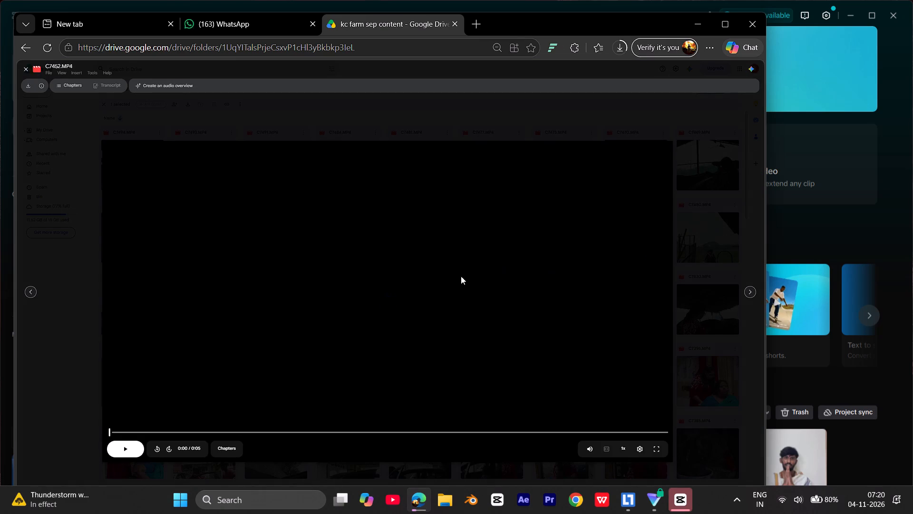
{"action": "left_click", "coordinate": [405, 297]}
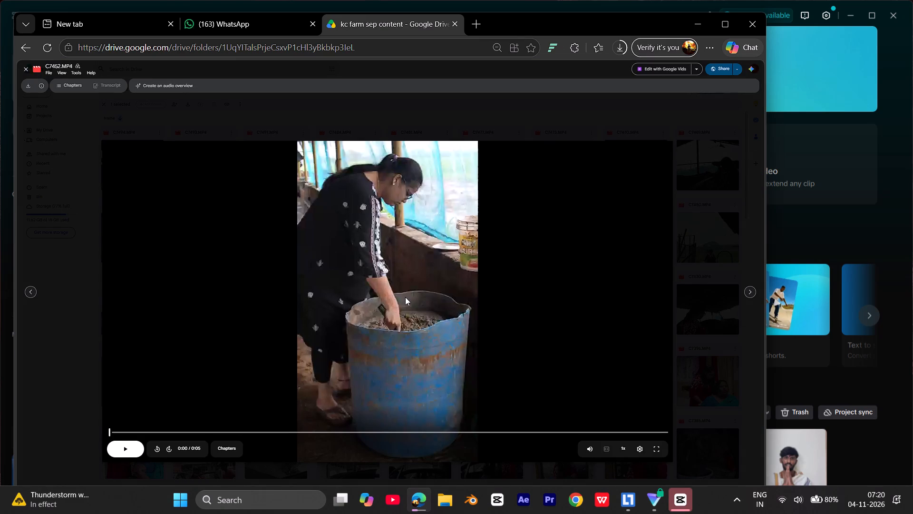
{"action": "left_click", "coordinate": [405, 297]}
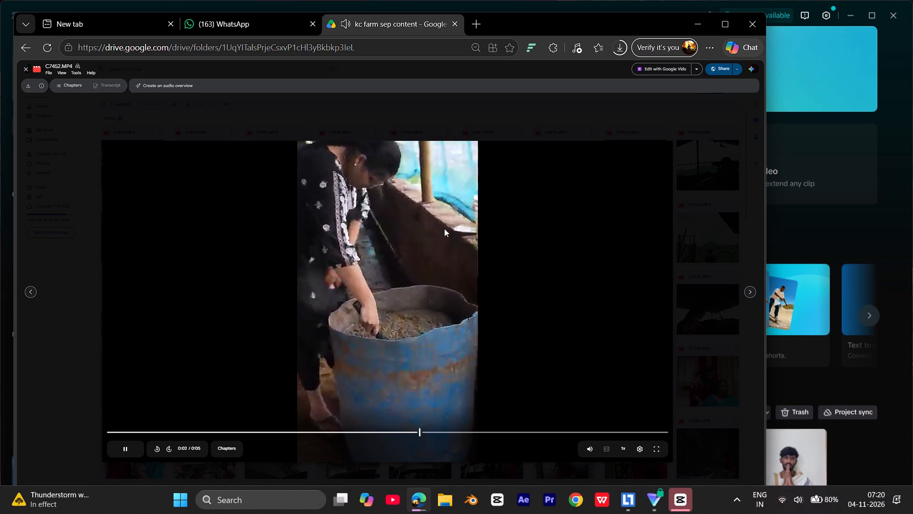
{"action": "left_click", "coordinate": [26, 72]}
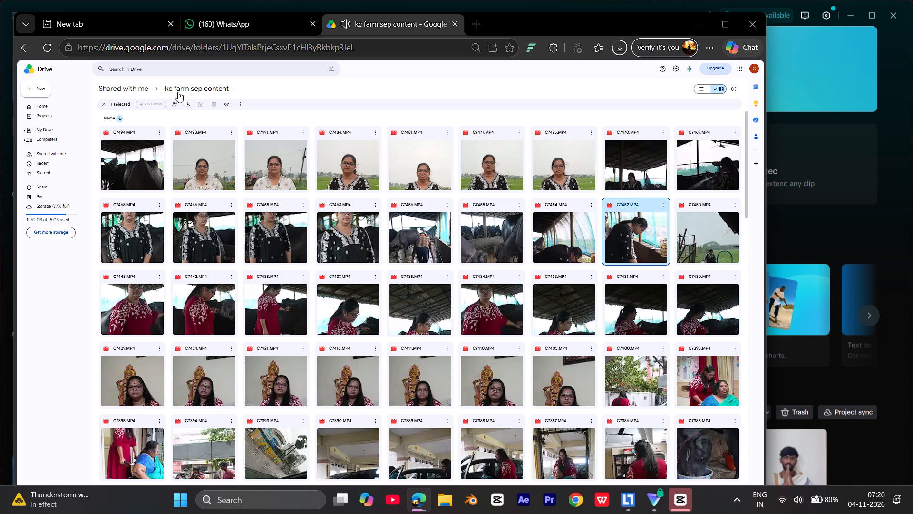
Open the clip C7450.MP4 from the kc farm sep content folder for preview.
{"action": "double_click", "coordinate": [707, 239]}
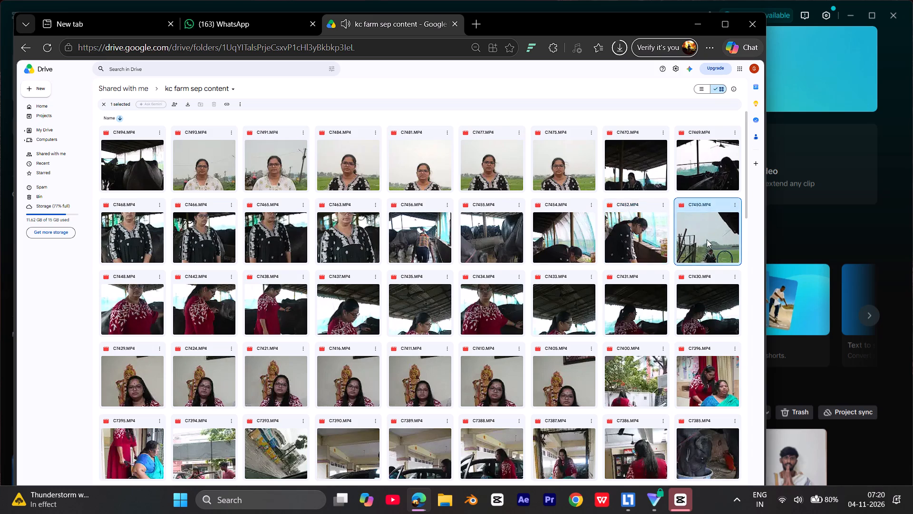
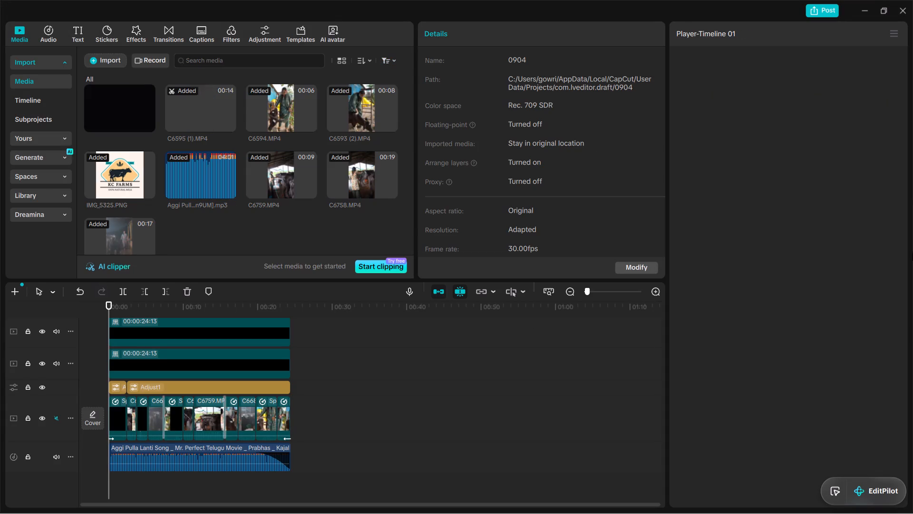
In CapCut, import the clips C7213, C7228, C7274 and C7454 from the Downloads folder into the project media.
{"action": "left_click", "coordinate": [107, 66]}
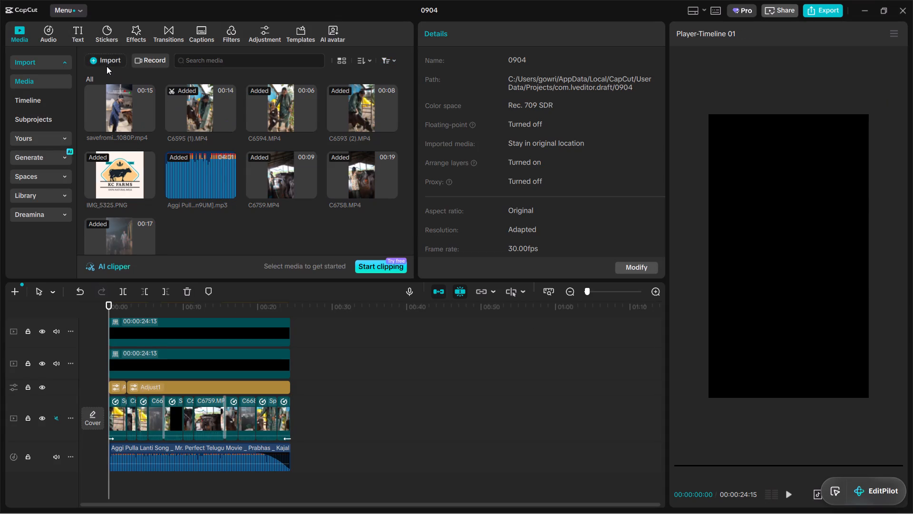
{"action": "left_click", "coordinate": [116, 89]}
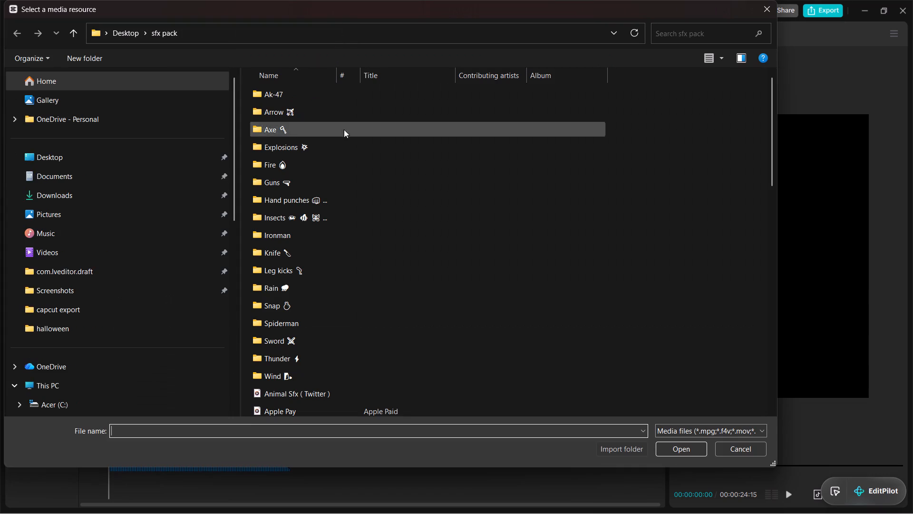
{"action": "left_click", "coordinate": [78, 176]}
{"action": "left_click", "coordinate": [74, 196]}
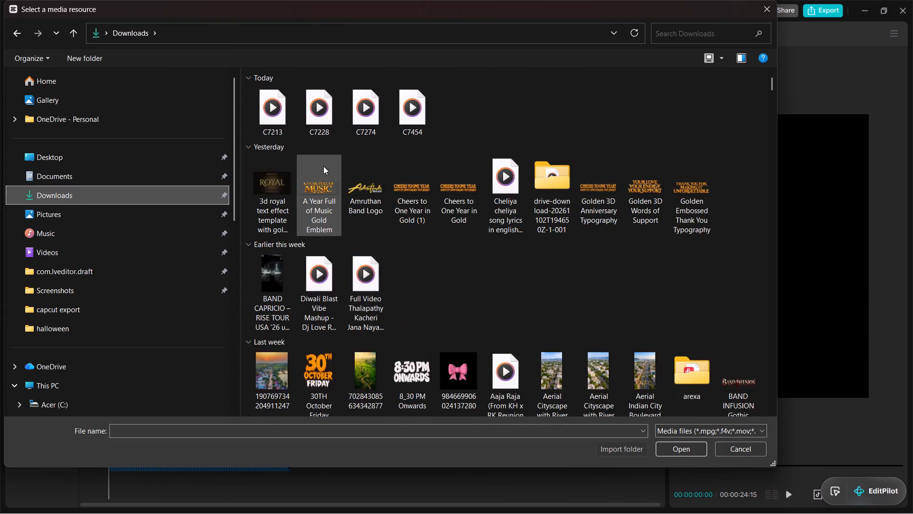
{"action": "left_click_drag", "start_coordinate": [472, 116], "coordinate": [261, 114]}
{"action": "key", "text": "Return"}
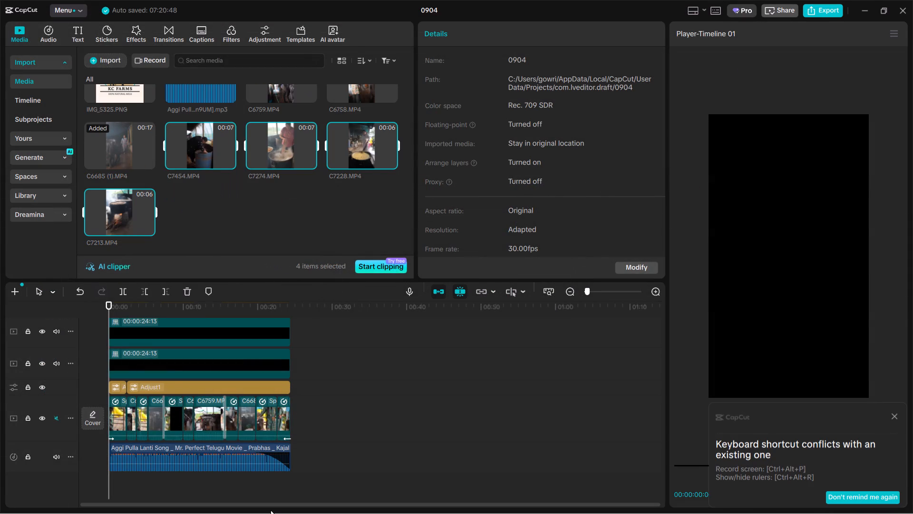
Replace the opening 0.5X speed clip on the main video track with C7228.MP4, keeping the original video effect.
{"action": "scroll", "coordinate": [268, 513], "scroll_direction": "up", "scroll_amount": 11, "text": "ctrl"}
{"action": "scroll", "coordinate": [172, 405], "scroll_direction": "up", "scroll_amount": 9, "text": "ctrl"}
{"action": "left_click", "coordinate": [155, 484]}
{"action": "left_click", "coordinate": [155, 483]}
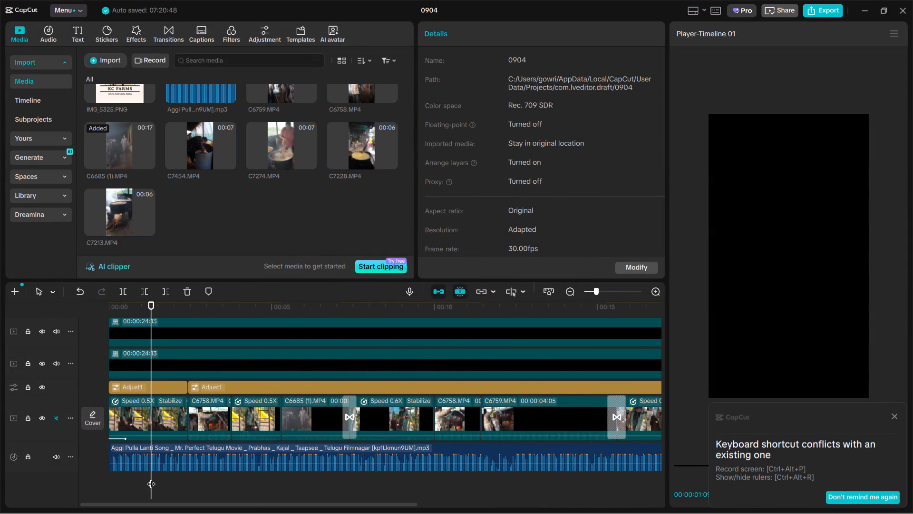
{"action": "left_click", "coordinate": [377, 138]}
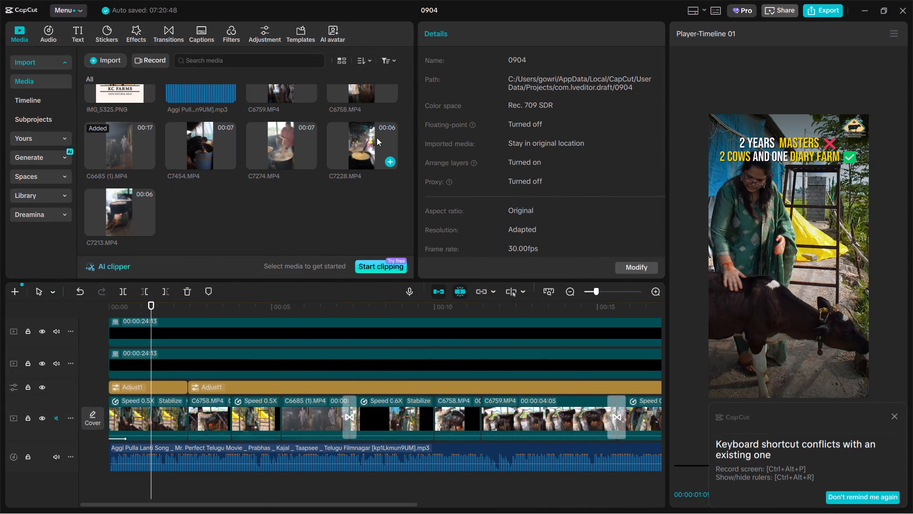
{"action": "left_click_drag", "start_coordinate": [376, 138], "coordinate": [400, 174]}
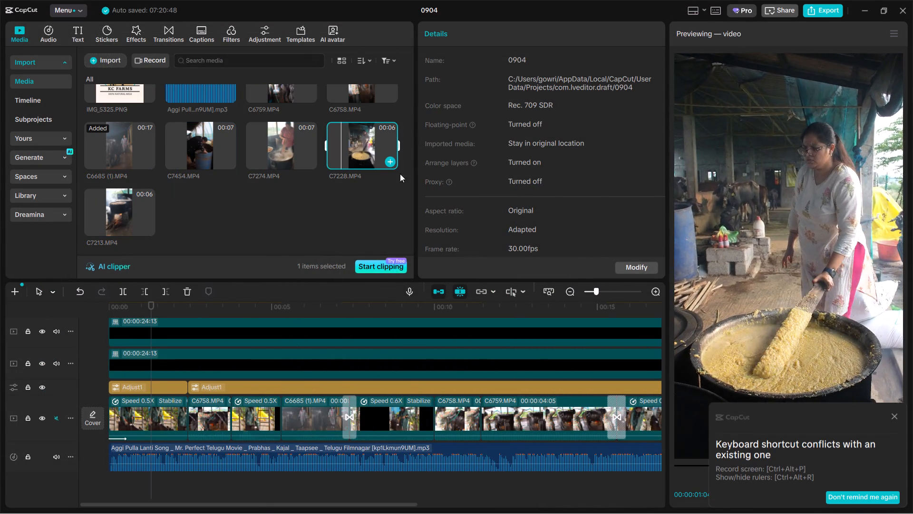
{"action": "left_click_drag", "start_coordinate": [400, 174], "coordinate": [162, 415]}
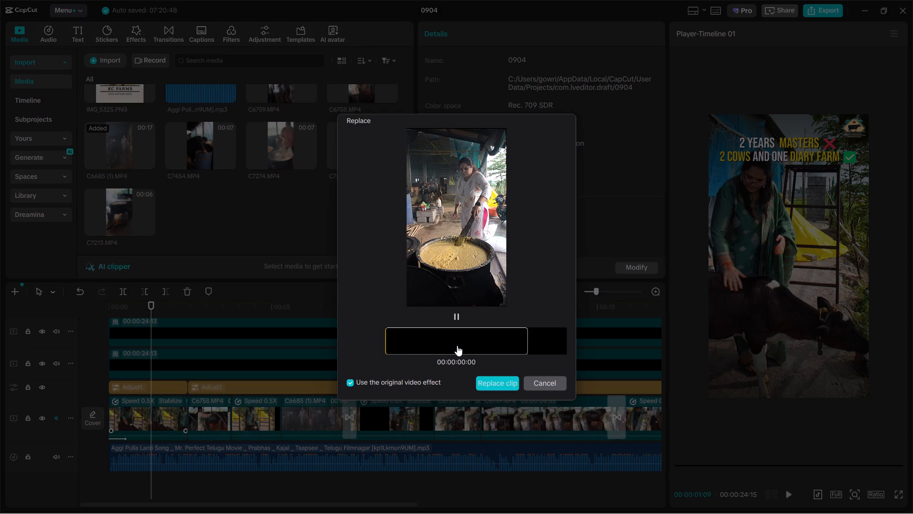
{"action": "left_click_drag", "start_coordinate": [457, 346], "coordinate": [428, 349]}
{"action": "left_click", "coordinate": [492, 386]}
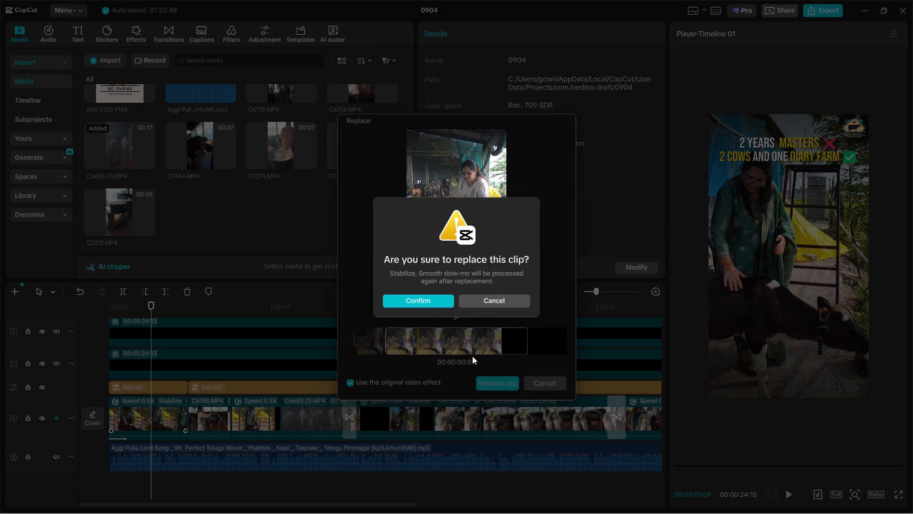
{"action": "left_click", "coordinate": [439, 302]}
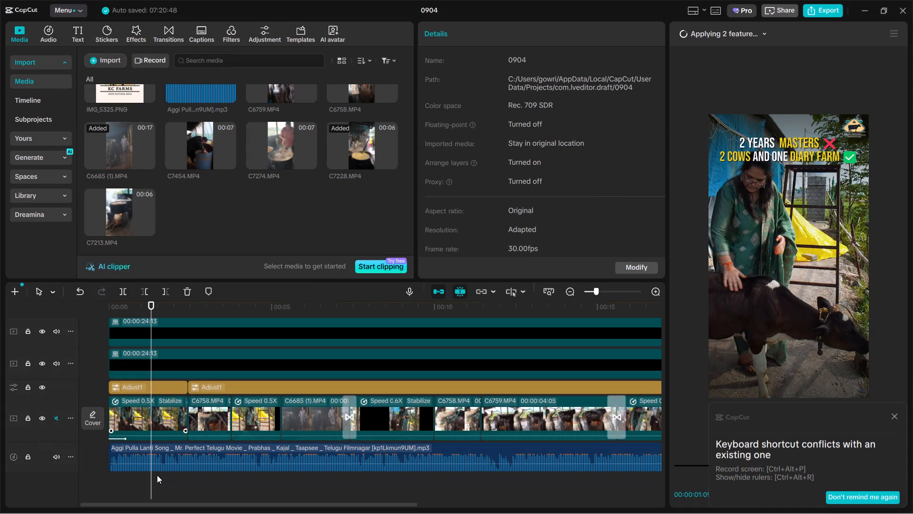
Play the video from the beginning to check the replaced opening shot.
{"action": "left_click", "coordinate": [157, 475]}
{"action": "left_click_drag", "start_coordinate": [157, 475], "coordinate": [0, 473]}
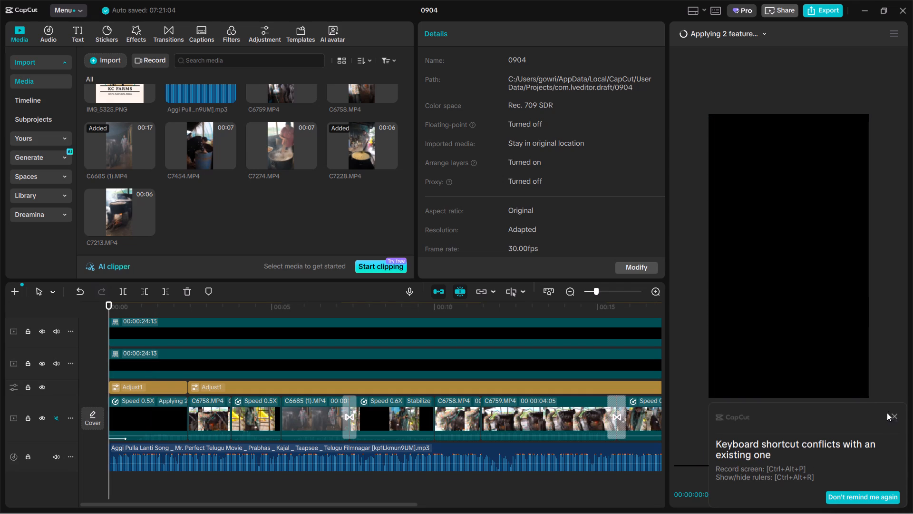
{"action": "left_click", "coordinate": [894, 416]}
{"action": "key", "text": "space"}
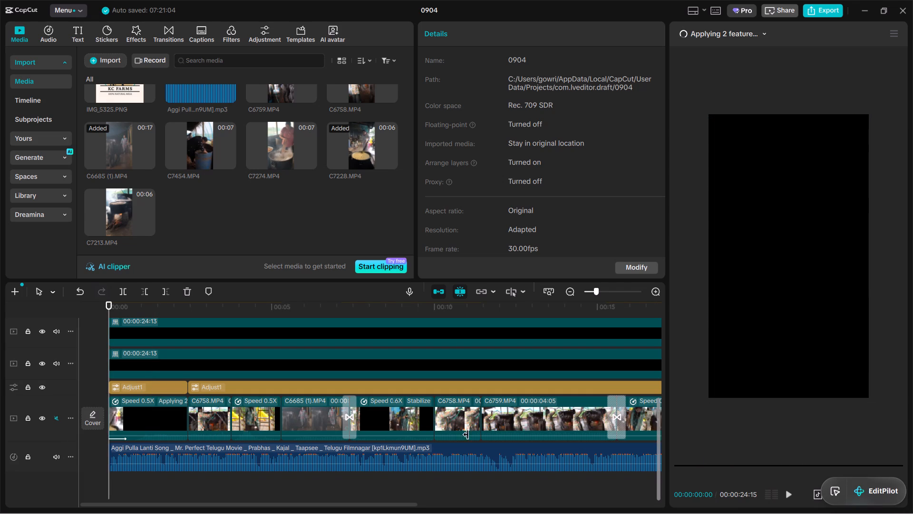
{"action": "left_click", "coordinate": [789, 493]}
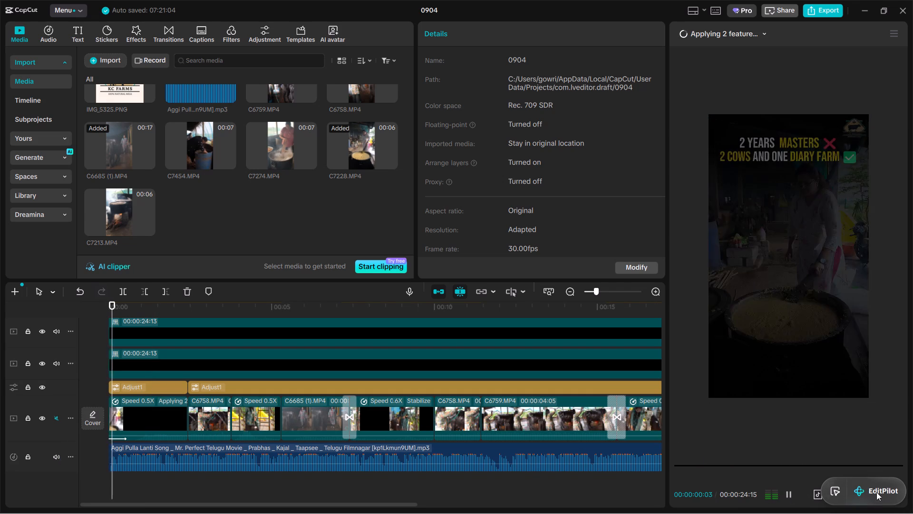
{"action": "left_click_drag", "start_coordinate": [877, 492], "coordinate": [624, 157]}
{"action": "key", "text": "space"}
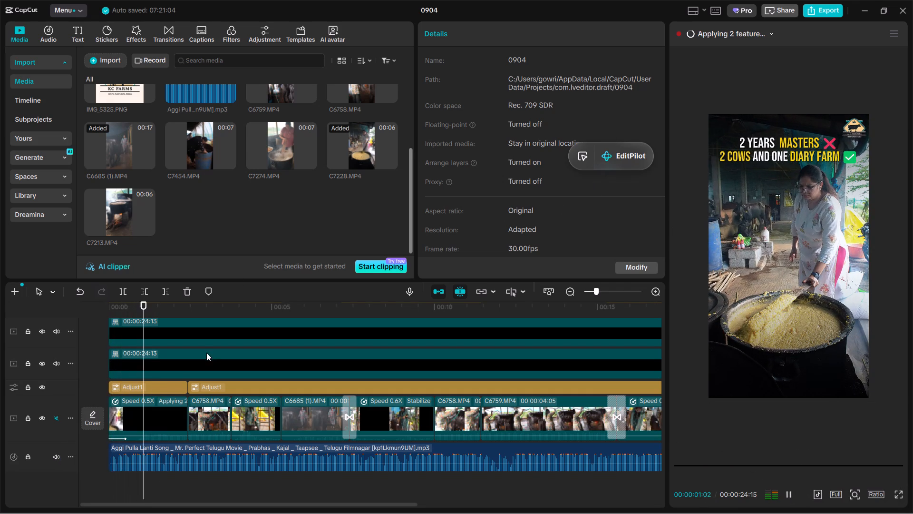
{"action": "key", "text": "space"}
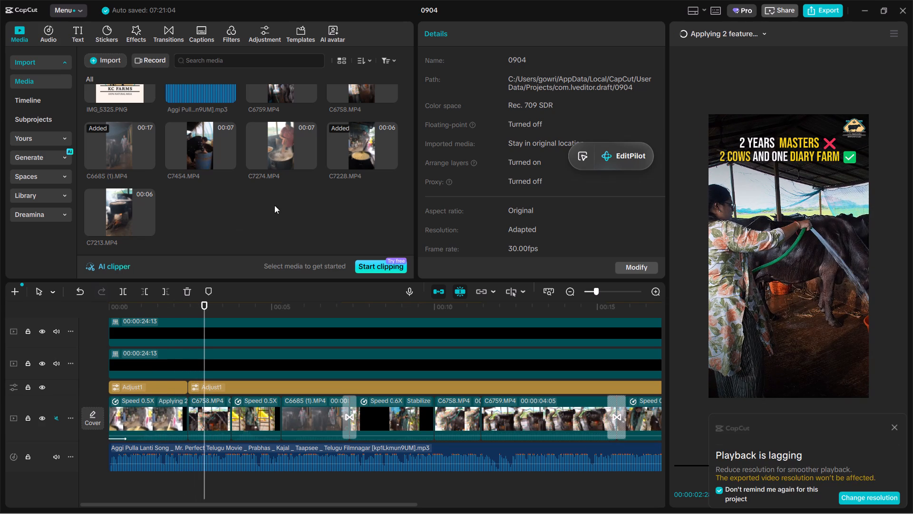
Replace the opening clip again with a different portion of C7228.MP4, starting slightly into the source, keeping the original video effect.
{"action": "left_click", "coordinate": [154, 484]}
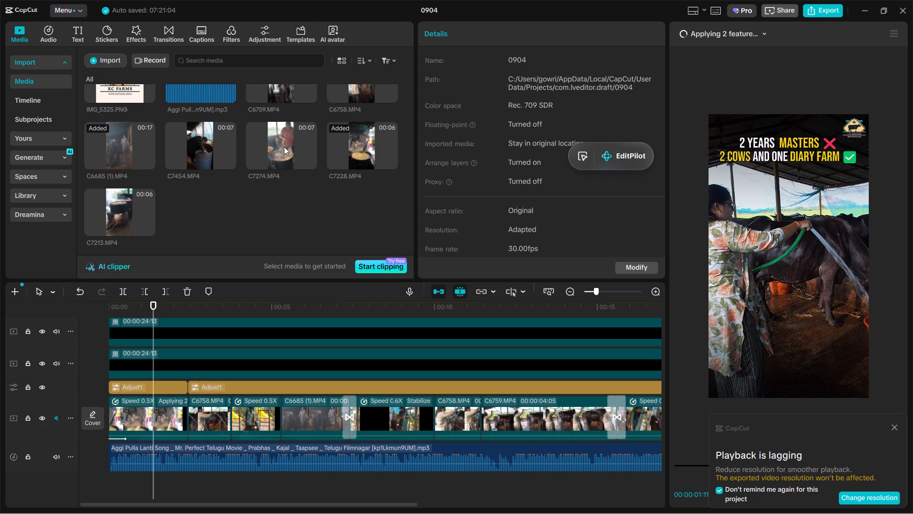
{"action": "left_click_drag", "start_coordinate": [382, 132], "coordinate": [182, 412]}
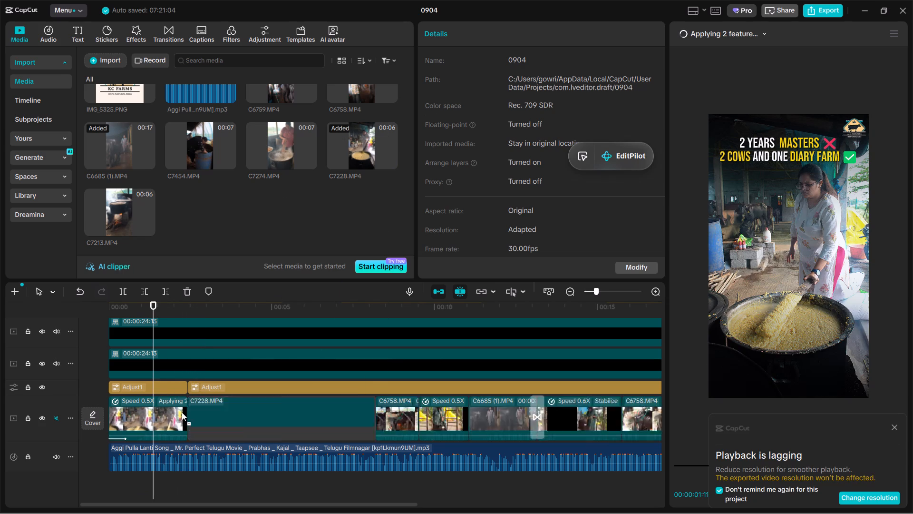
{"action": "left_click_drag", "start_coordinate": [182, 412], "coordinate": [159, 413]}
{"action": "left_click_drag", "start_coordinate": [477, 343], "coordinate": [347, 359]}
{"action": "left_click_drag", "start_coordinate": [472, 351], "coordinate": [302, 365]}
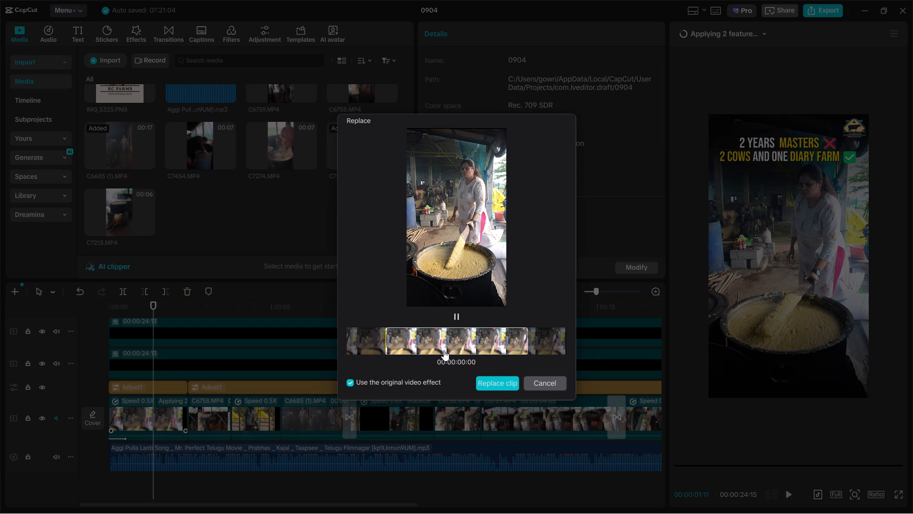
{"action": "left_click_drag", "start_coordinate": [456, 346], "coordinate": [225, 352]}
{"action": "left_click_drag", "start_coordinate": [426, 341], "coordinate": [401, 341]}
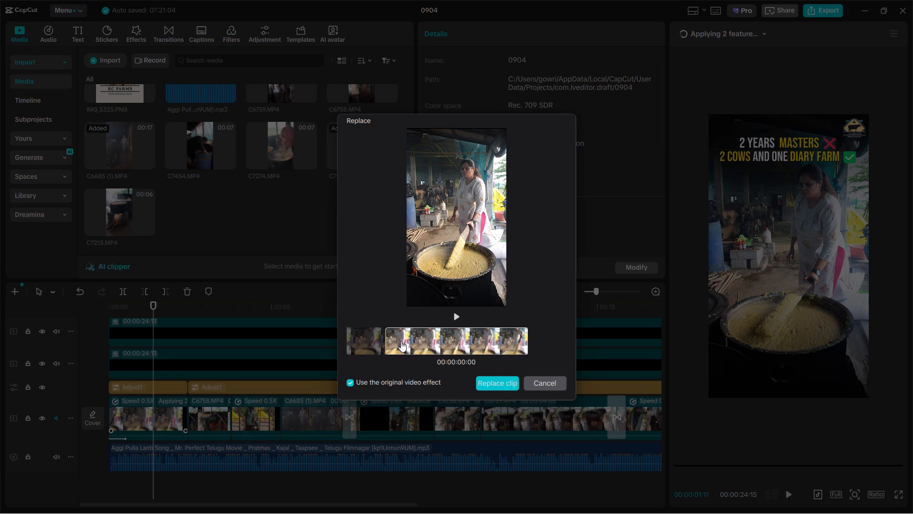
{"action": "left_click_drag", "start_coordinate": [401, 341], "coordinate": [714, 342]}
{"action": "left_click_drag", "start_coordinate": [420, 343], "coordinate": [557, 366]}
{"action": "left_click_drag", "start_coordinate": [402, 335], "coordinate": [461, 346]}
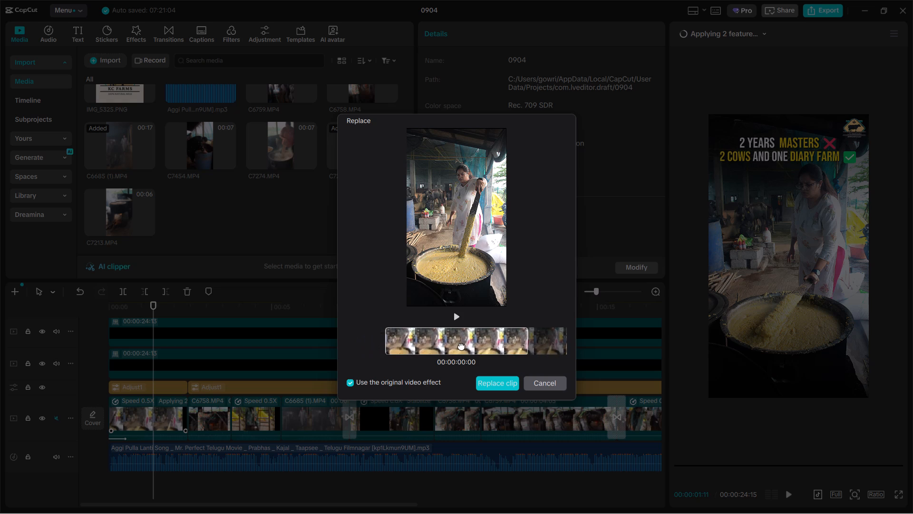
{"action": "left_click_drag", "start_coordinate": [461, 346], "coordinate": [397, 350]}
{"action": "left_click", "coordinate": [484, 379]}
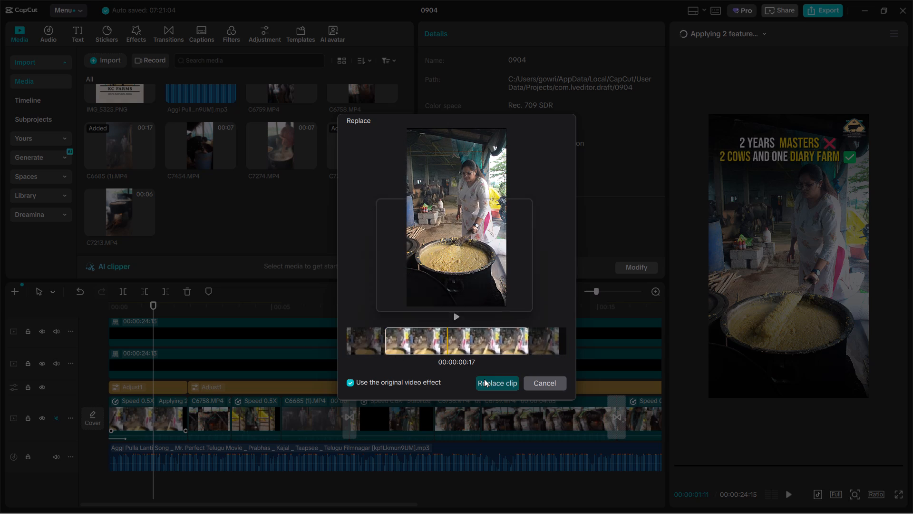
{"action": "left_click", "coordinate": [434, 299]}
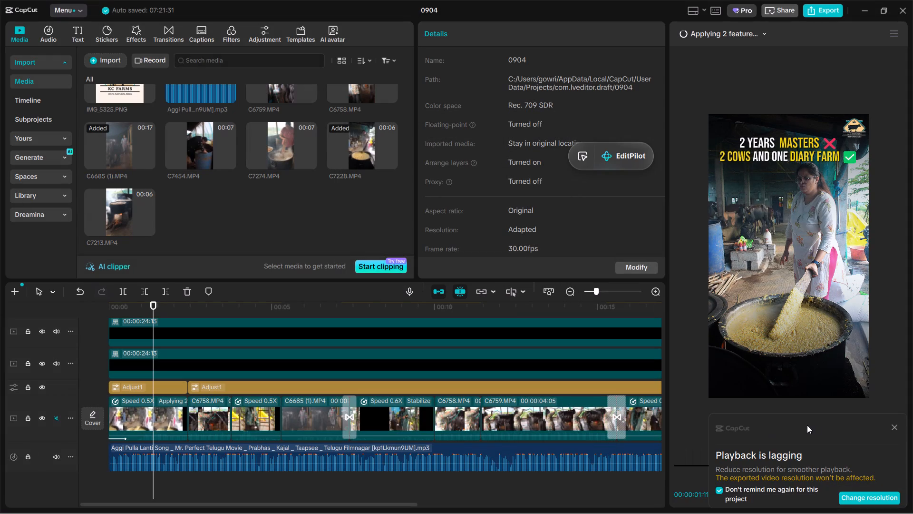
Play the replaced opening shot and the next clips up to about 4 seconds to check the sequence.
{"action": "key", "text": "space"}
{"action": "key", "text": "space"}
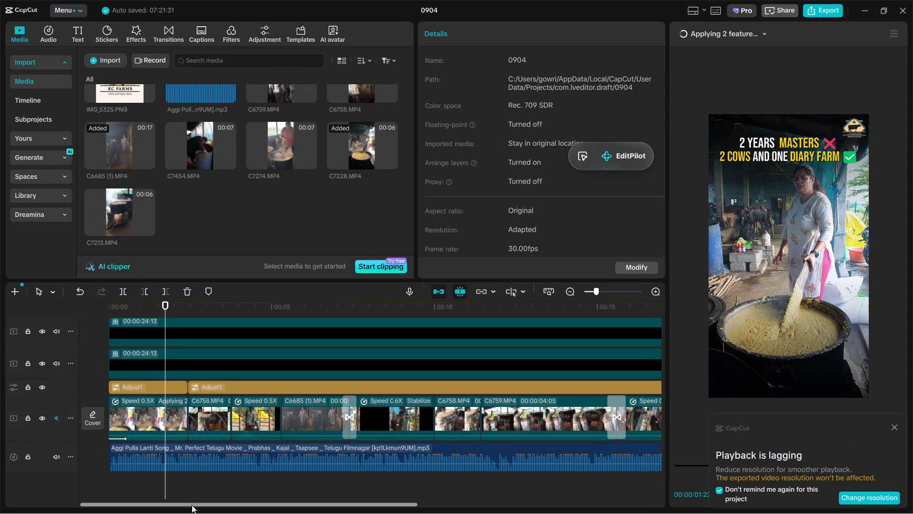
{"action": "key", "text": "space"}
{"action": "key", "text": "space"}
{"action": "key", "text": "space"}
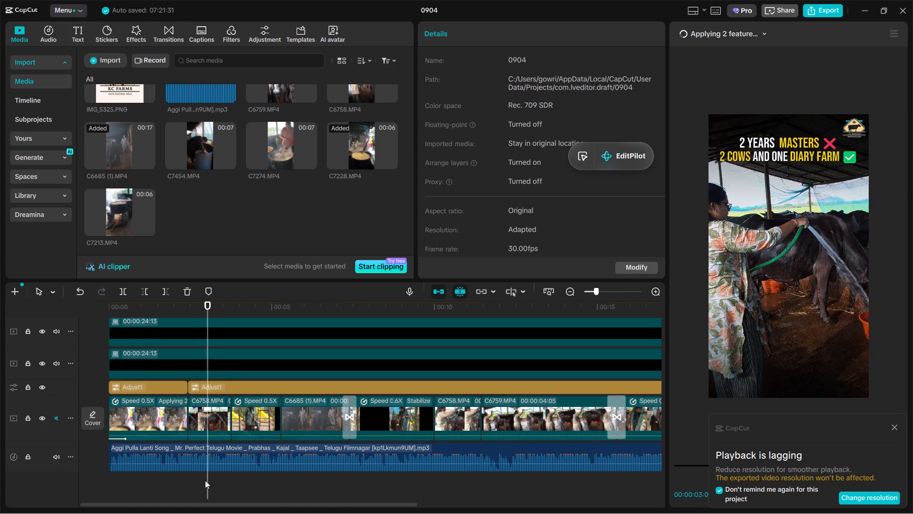
{"action": "key", "text": "space"}
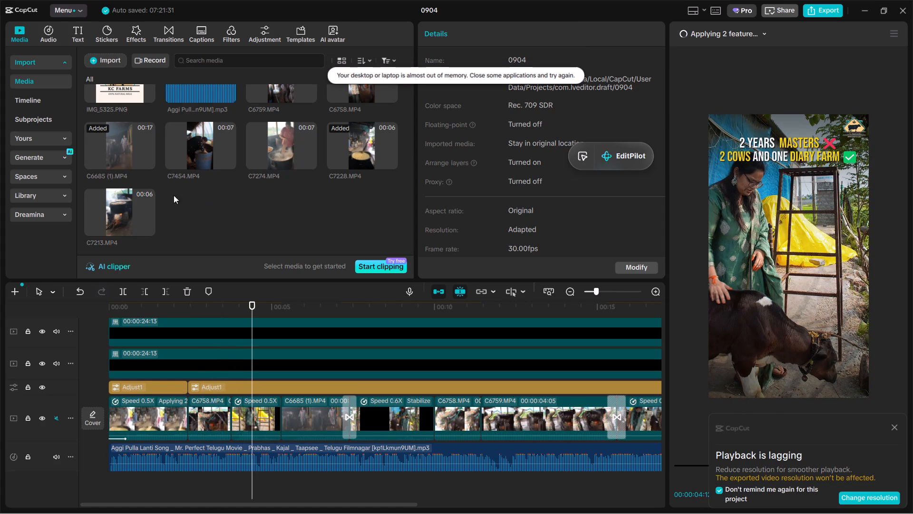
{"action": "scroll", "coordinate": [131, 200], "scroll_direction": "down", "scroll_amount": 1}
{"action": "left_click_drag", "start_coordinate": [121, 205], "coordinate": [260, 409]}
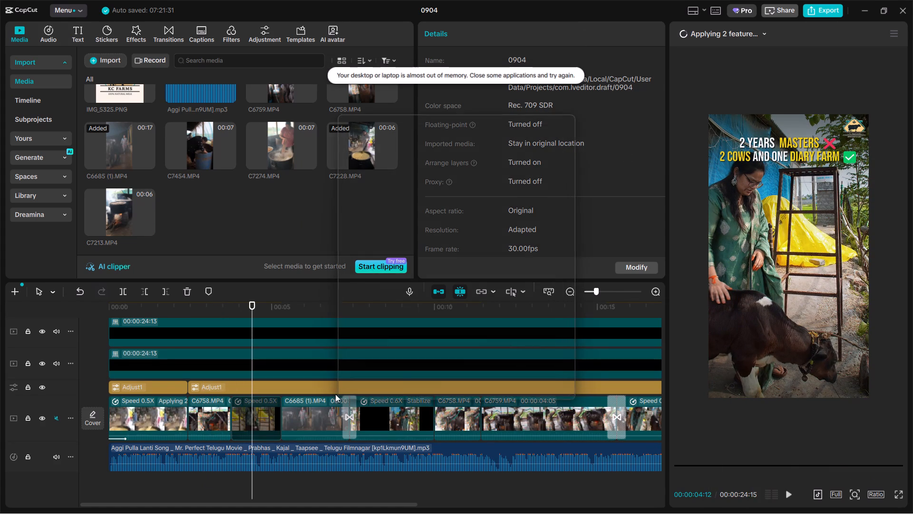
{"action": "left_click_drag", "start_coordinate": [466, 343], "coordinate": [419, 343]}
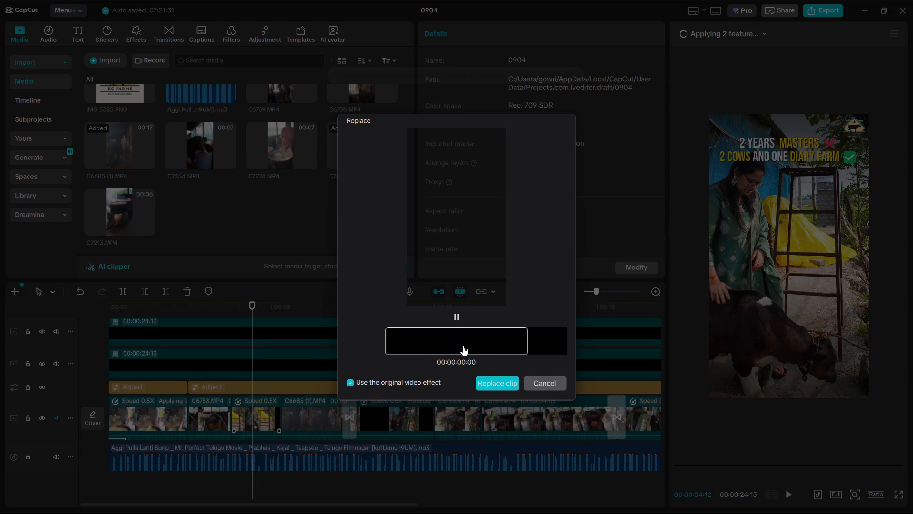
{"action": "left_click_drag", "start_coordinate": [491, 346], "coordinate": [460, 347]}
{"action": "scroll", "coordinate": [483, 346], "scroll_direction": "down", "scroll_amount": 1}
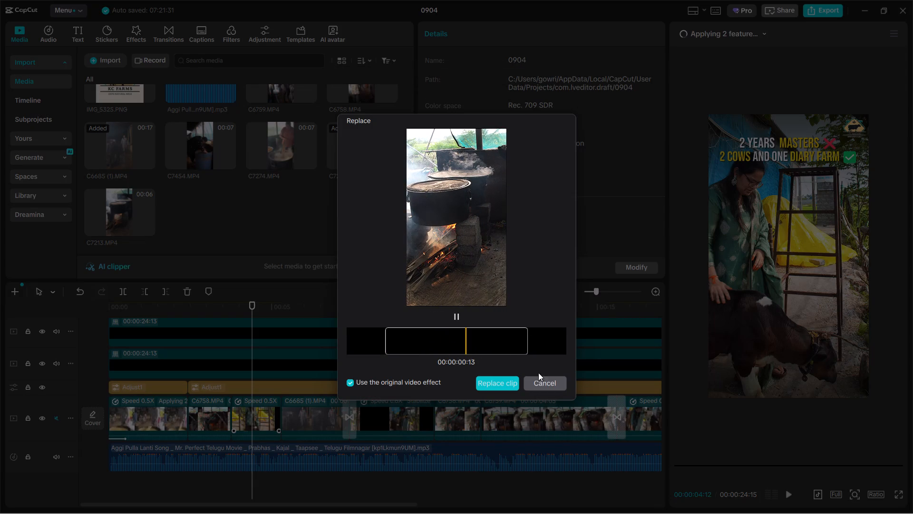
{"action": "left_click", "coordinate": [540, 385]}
Scrub through the remaining timeline to its end to examine the clips in the second half.
{"action": "left_click", "coordinate": [200, 142]}
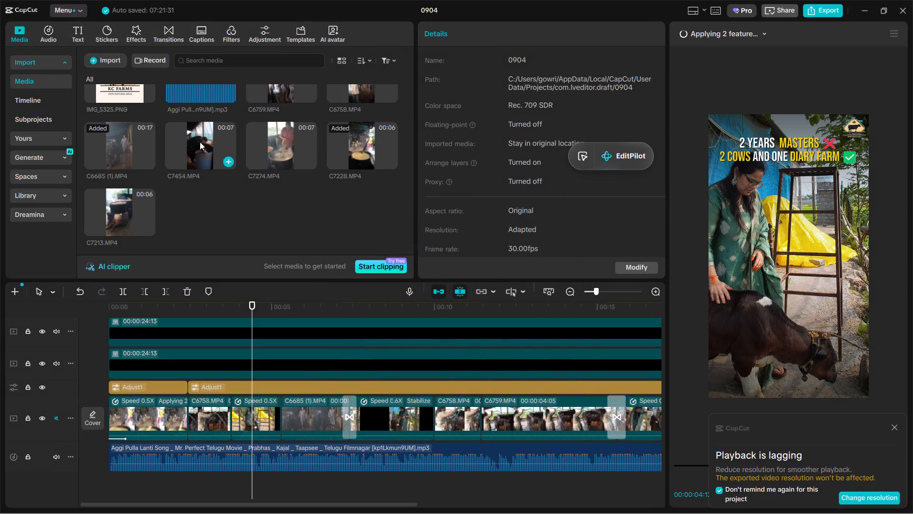
{"action": "left_click", "coordinate": [373, 483]}
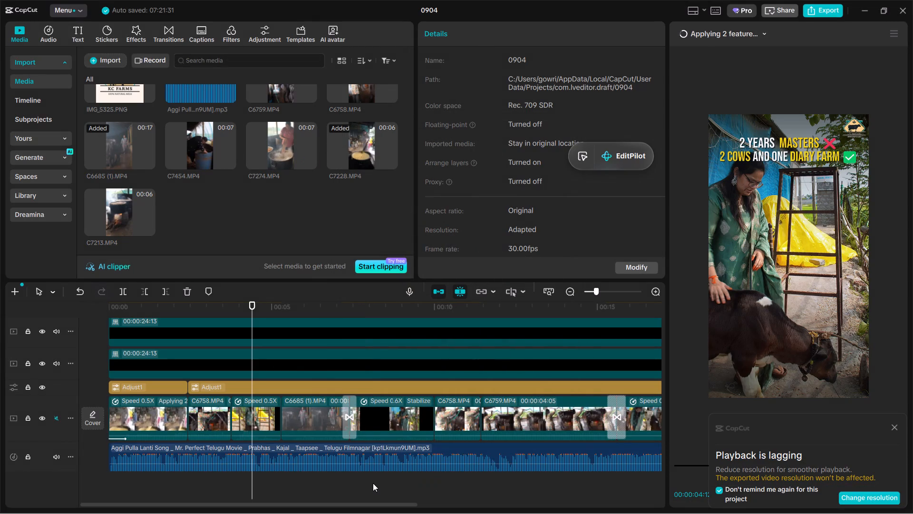
{"action": "left_click", "coordinate": [373, 483]}
{"action": "left_click_drag", "start_coordinate": [373, 483], "coordinate": [650, 487]}
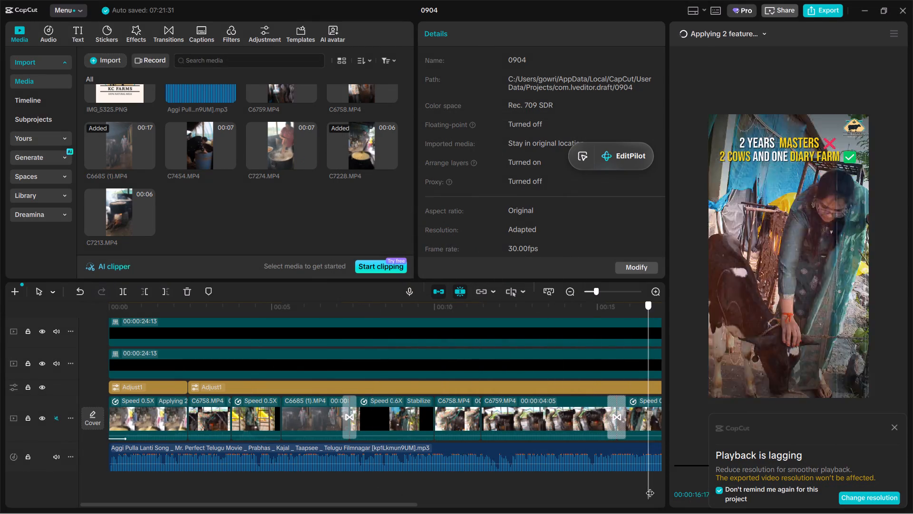
{"action": "left_click_drag", "start_coordinate": [650, 487], "coordinate": [465, 461]}
{"action": "double_click", "coordinate": [465, 461]}
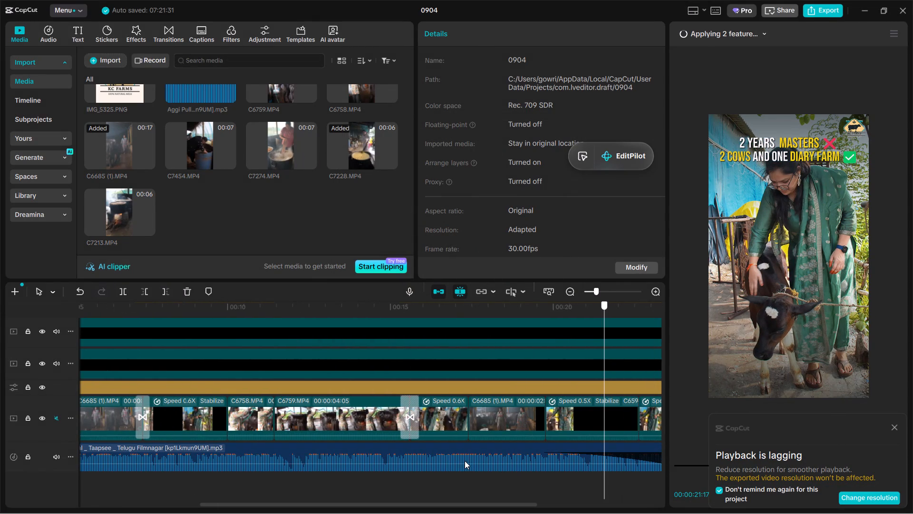
{"action": "left_click", "coordinate": [445, 470]}
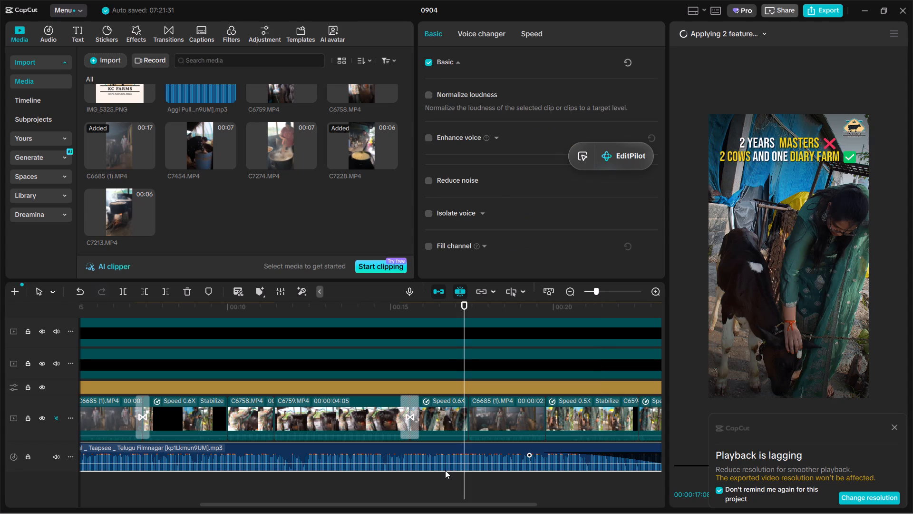
{"action": "left_click", "coordinate": [444, 475]}
{"action": "left_click", "coordinate": [444, 475]}
{"action": "left_click_drag", "start_coordinate": [444, 475], "coordinate": [528, 483]}
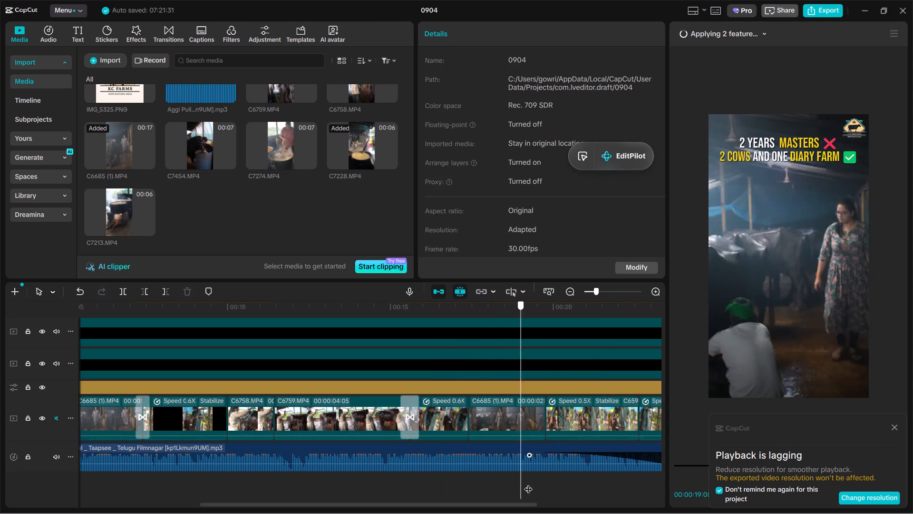
{"action": "left_click_drag", "start_coordinate": [528, 483], "coordinate": [608, 495]}
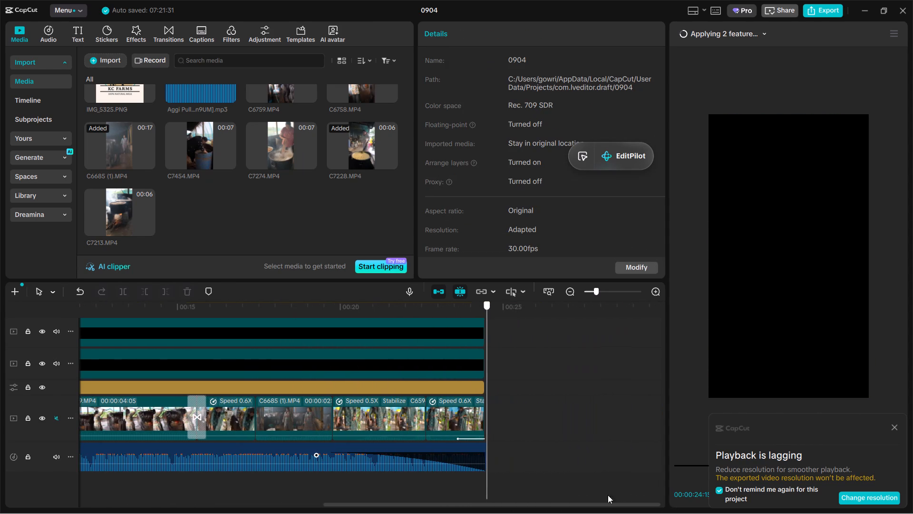
Replace the 0.6X clip after the first transition with a portion from further into C7454.MP4, keeping the original video effect.
{"action": "left_click_drag", "start_coordinate": [608, 495], "coordinate": [400, 467]}
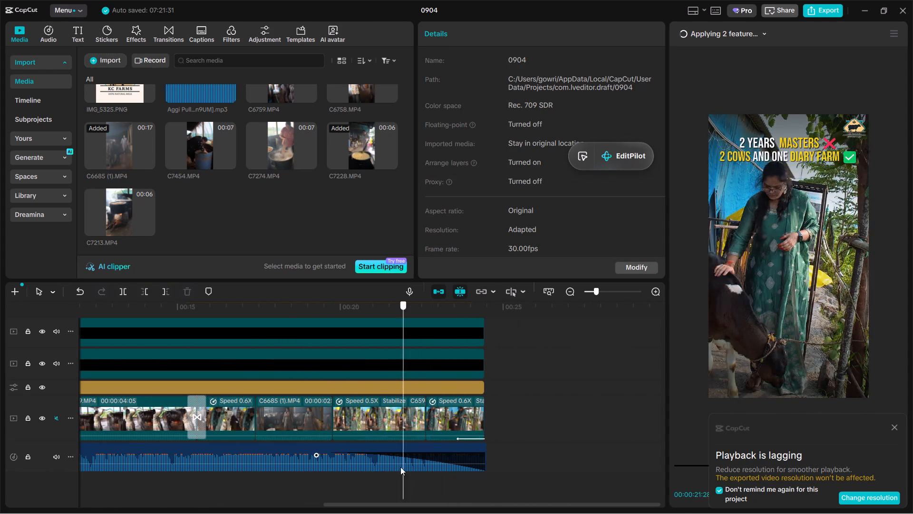
{"action": "left_click_drag", "start_coordinate": [400, 467], "coordinate": [257, 449]}
{"action": "left_click", "coordinate": [188, 148]}
{"action": "left_click_drag", "start_coordinate": [194, 145], "coordinate": [390, 291]}
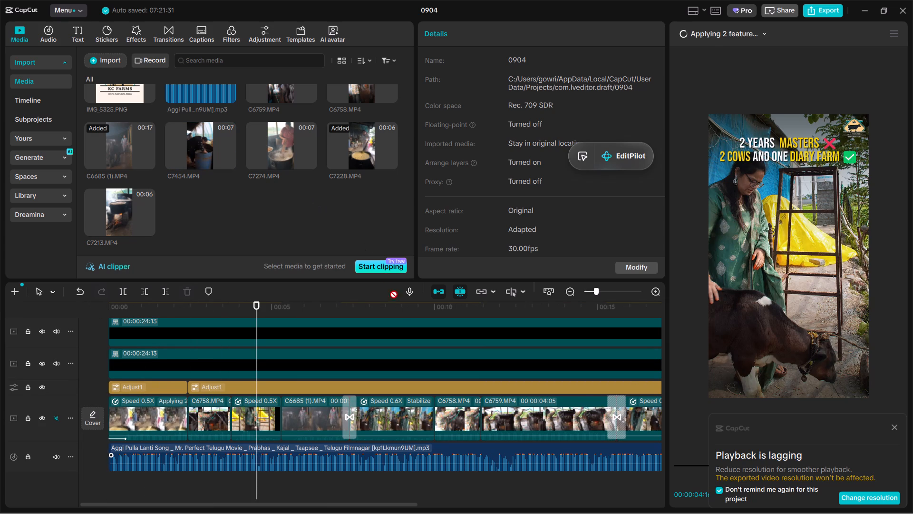
{"action": "left_click_drag", "start_coordinate": [390, 291], "coordinate": [411, 411]}
{"action": "left_click_drag", "start_coordinate": [476, 345], "coordinate": [428, 349]}
{"action": "left_click_drag", "start_coordinate": [483, 349], "coordinate": [444, 354]}
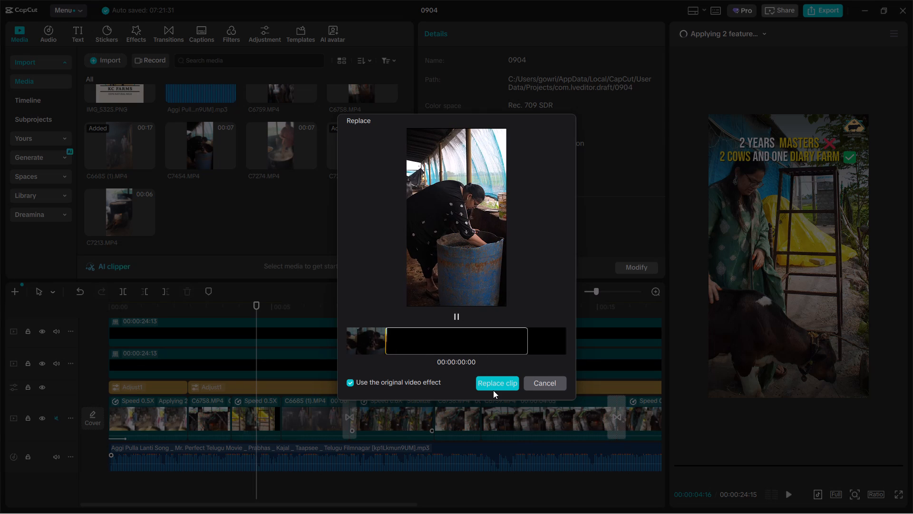
{"action": "left_click_drag", "start_coordinate": [489, 355], "coordinate": [383, 358]}
{"action": "left_click_drag", "start_coordinate": [482, 338], "coordinate": [203, 366]}
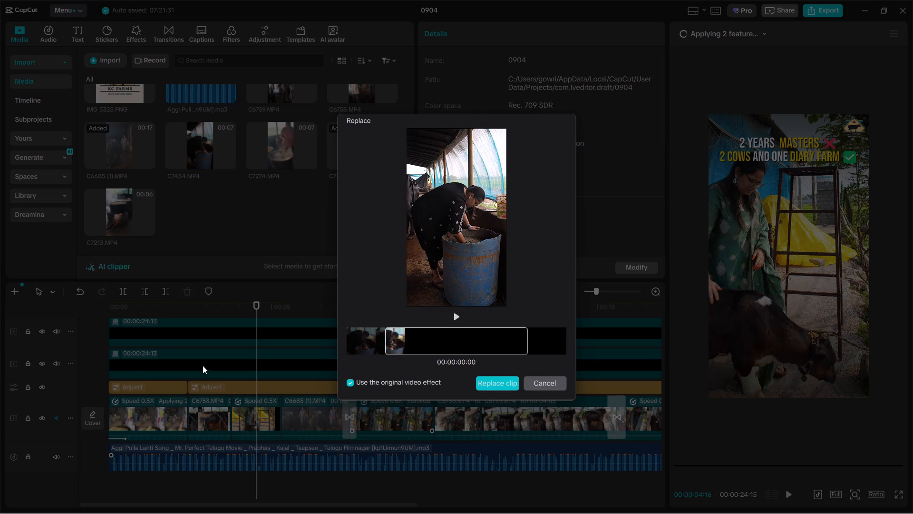
{"action": "left_click_drag", "start_coordinate": [203, 366], "coordinate": [0, 350]}
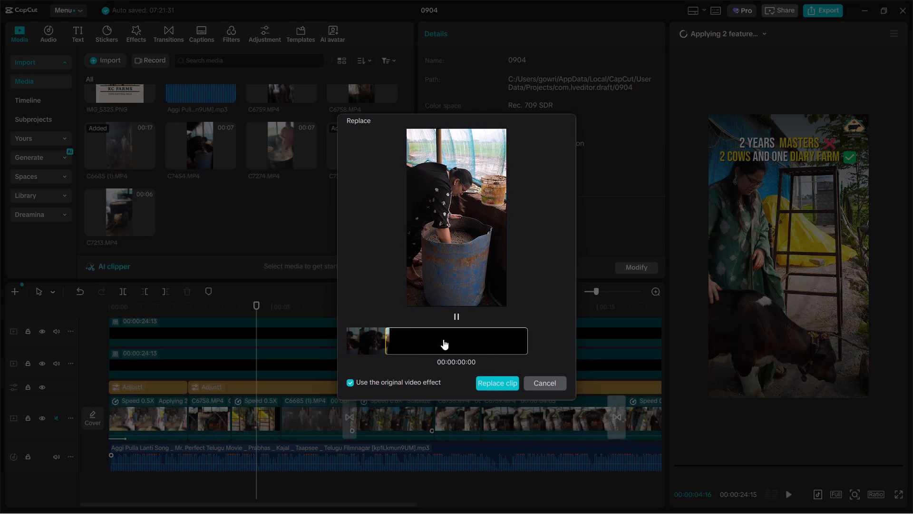
{"action": "key", "text": "space"}
{"action": "left_click", "coordinate": [499, 387]}
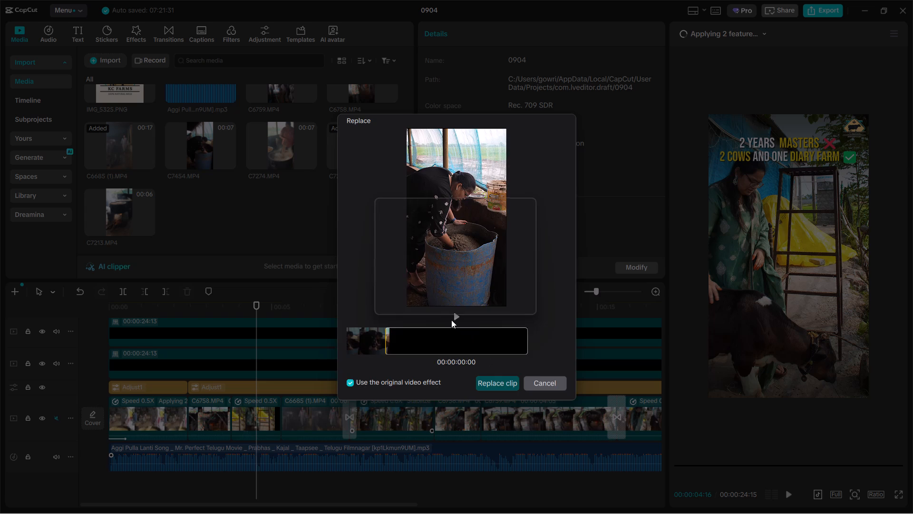
{"action": "left_click", "coordinate": [433, 304]}
Dismiss the playback lag notice and play from about 4 to 10 seconds to check the newly replaced barrel shot.
{"action": "scroll", "coordinate": [389, 432], "scroll_direction": "down", "scroll_amount": 3}
{"action": "left_click", "coordinate": [372, 482]}
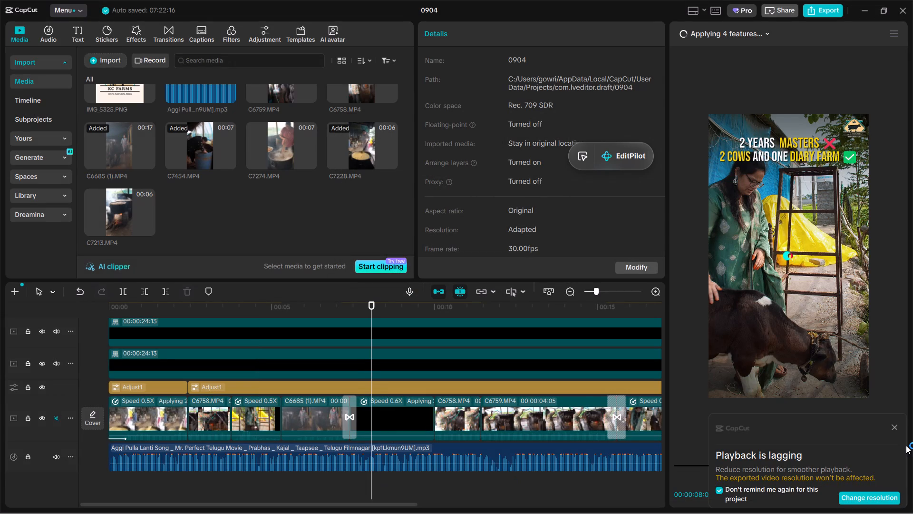
{"action": "left_click", "coordinate": [894, 426]}
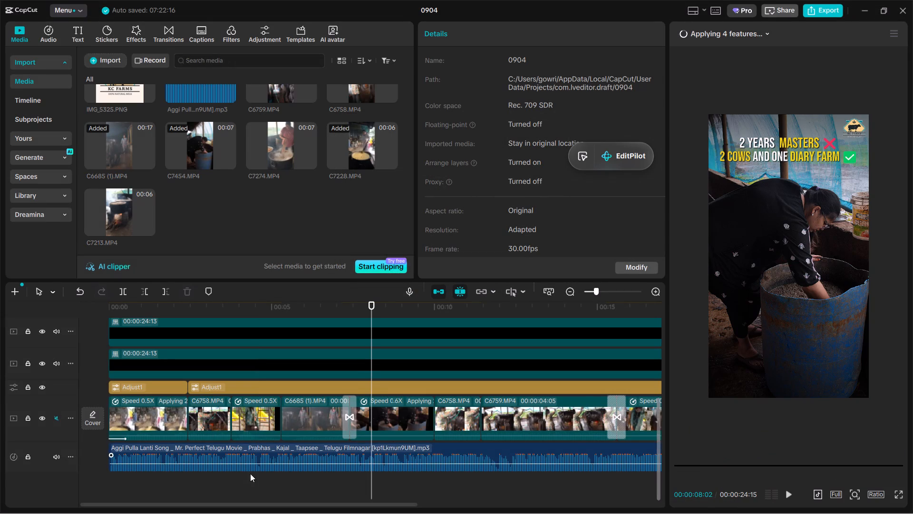
{"action": "left_click", "coordinate": [252, 481]}
{"action": "key", "text": "space"}
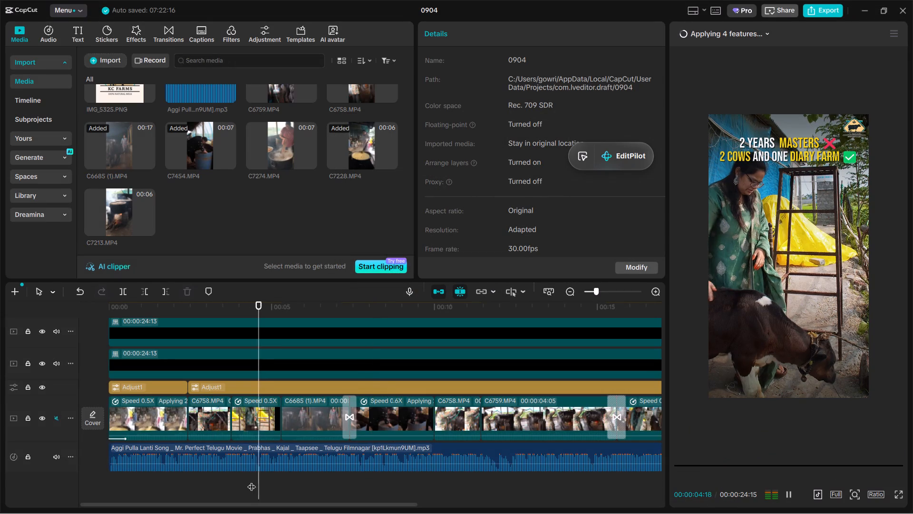
{"action": "key", "text": "space"}
{"action": "key", "text": "space"}
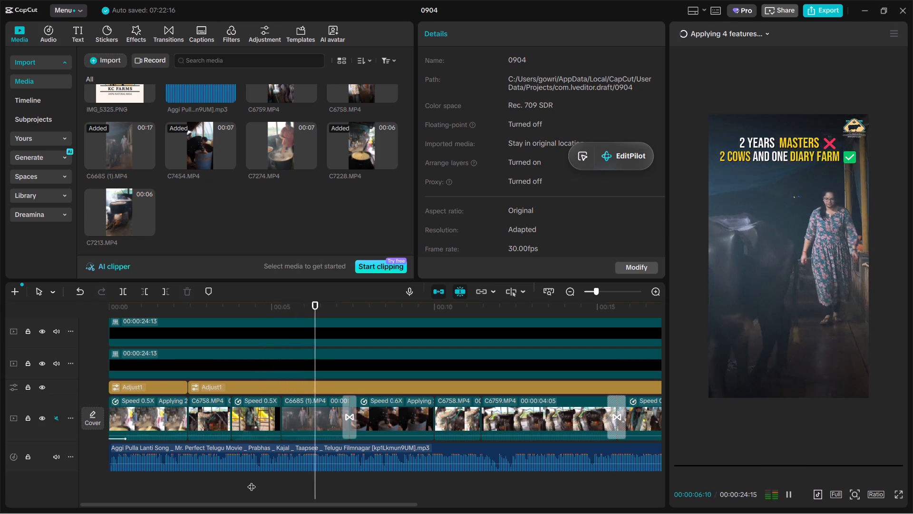
{"action": "key", "text": "space"}
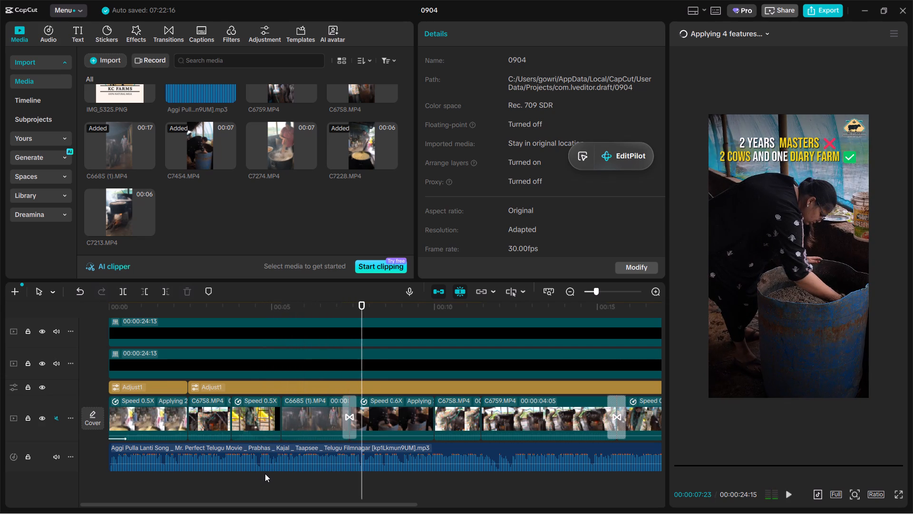
{"action": "key", "text": "space"}
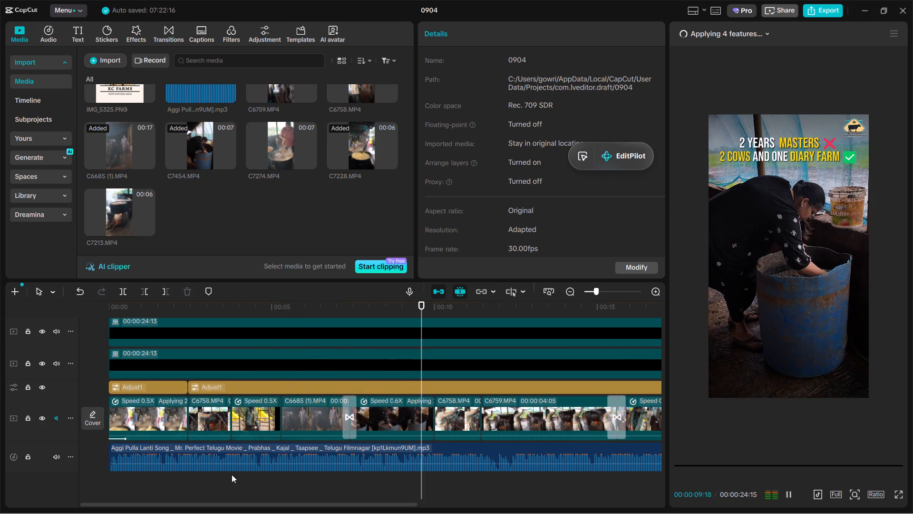
Play the video from the beginning to about 4.5 seconds to check the first three shots.
{"action": "left_click", "coordinate": [231, 474]}
{"action": "left_click_drag", "start_coordinate": [231, 474], "coordinate": [28, 457]}
{"action": "key", "text": "space"}
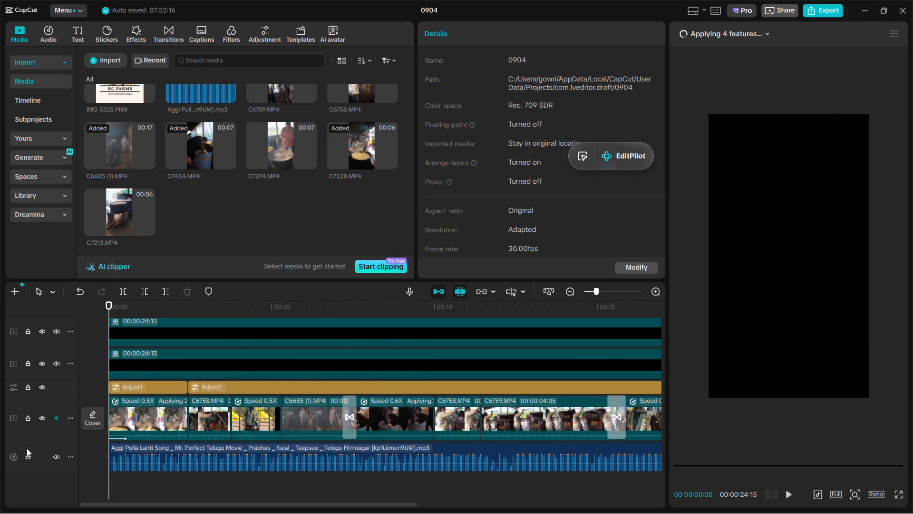
{"action": "key", "text": "space"}
{"action": "scroll", "coordinate": [27, 448], "scroll_direction": "up", "scroll_amount": 5, "text": "ctrl"}
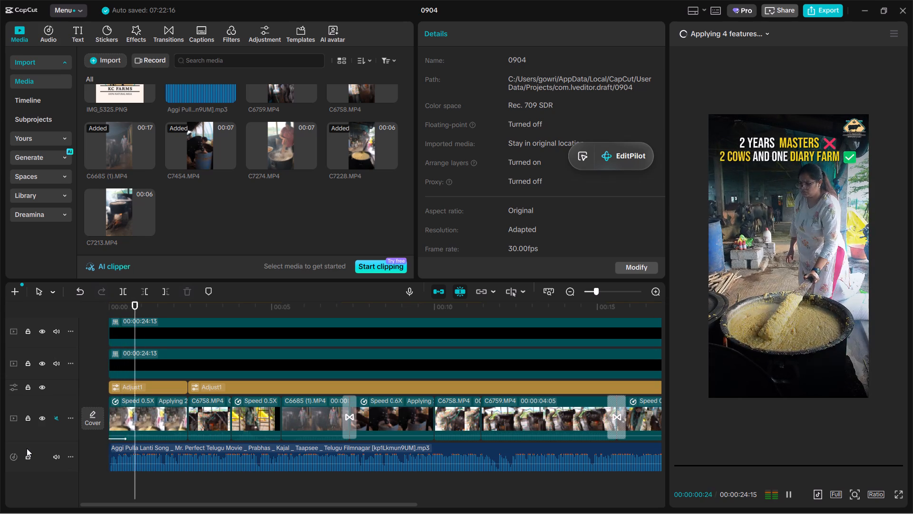
{"action": "scroll", "coordinate": [27, 448], "scroll_direction": "down", "scroll_amount": 2, "text": "ctrl"}
{"action": "scroll", "coordinate": [27, 448], "scroll_direction": "up", "scroll_amount": 3, "text": "ctrl"}
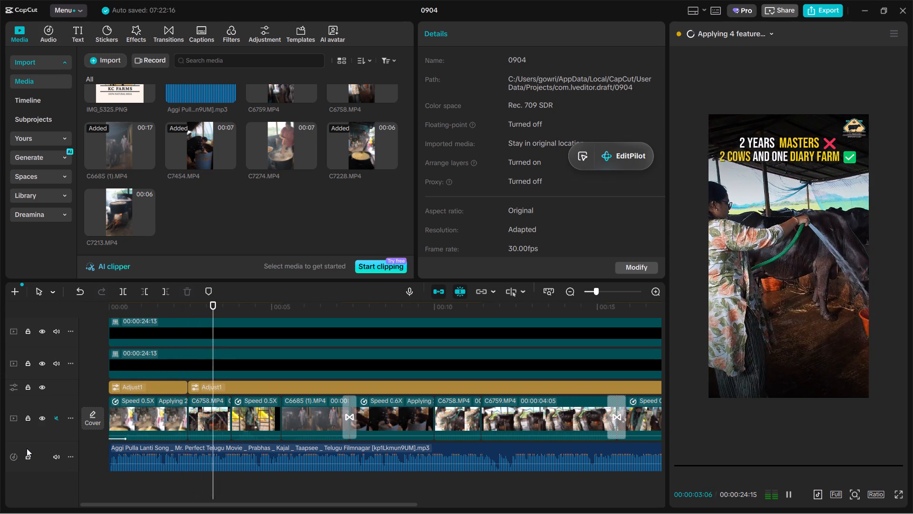
{"action": "key", "text": "space"}
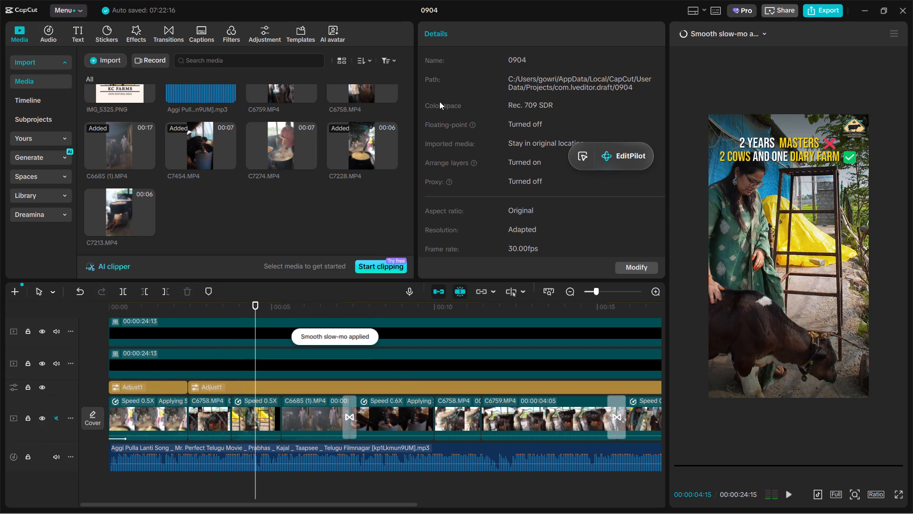
Replace the third clip, the calf shot at about 4 seconds, with a later portion of C7274.MP4, keeping the original video effect.
{"action": "left_click", "coordinate": [282, 142]}
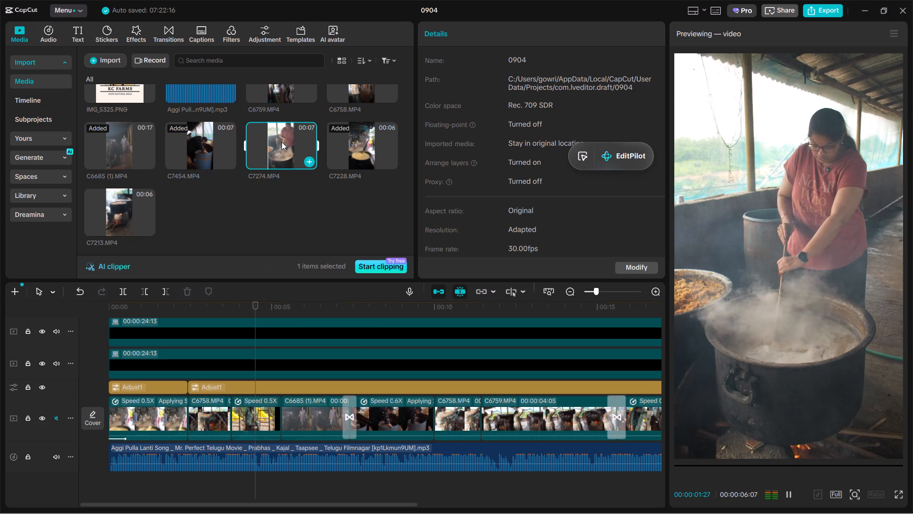
{"action": "left_click_drag", "start_coordinate": [282, 142], "coordinate": [263, 410]}
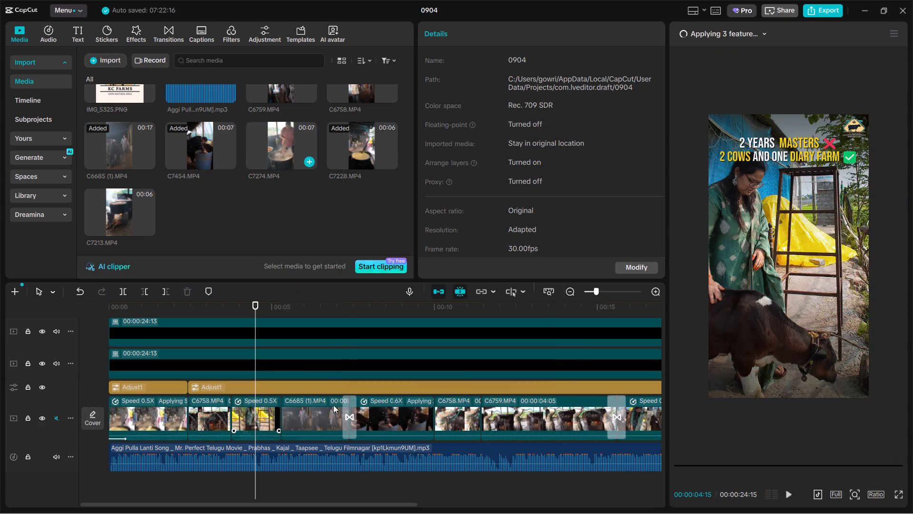
{"action": "left_click_drag", "start_coordinate": [486, 347], "coordinate": [429, 350]}
{"action": "left_click_drag", "start_coordinate": [507, 340], "coordinate": [438, 357]}
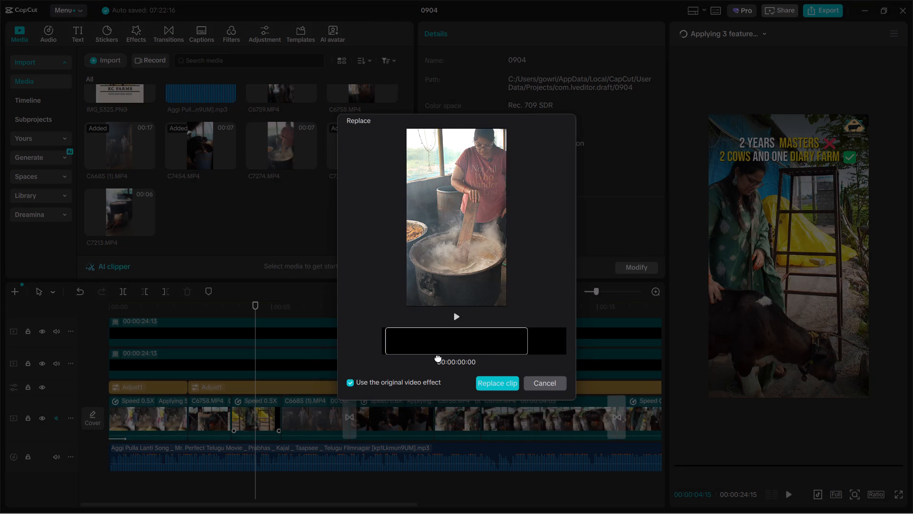
{"action": "left_click_drag", "start_coordinate": [438, 357], "coordinate": [420, 362]}
{"action": "left_click_drag", "start_coordinate": [488, 351], "coordinate": [336, 363]}
{"action": "left_click_drag", "start_coordinate": [435, 350], "coordinate": [362, 350]}
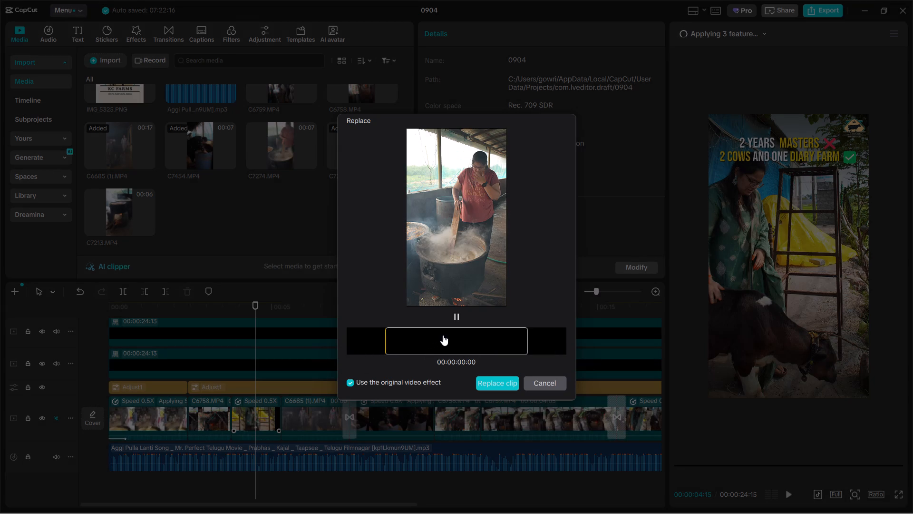
{"action": "left_click", "coordinate": [497, 388]}
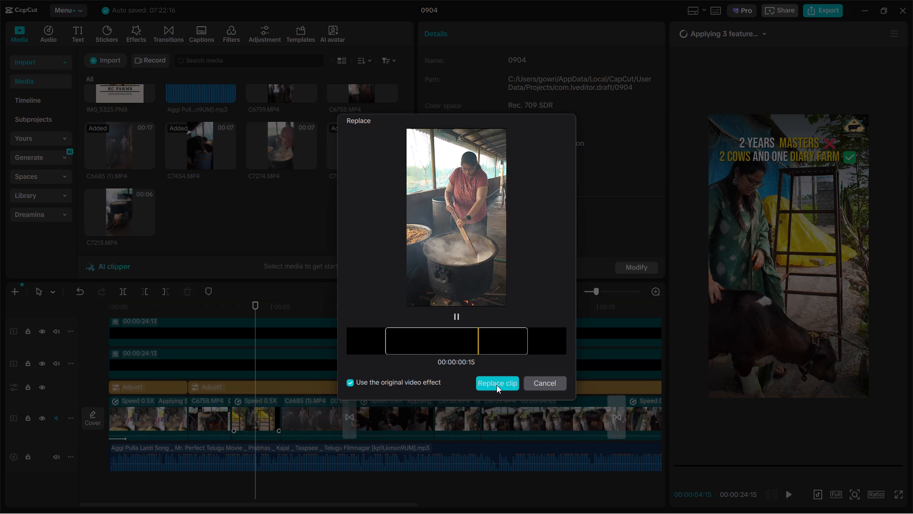
{"action": "left_click", "coordinate": [431, 299]}
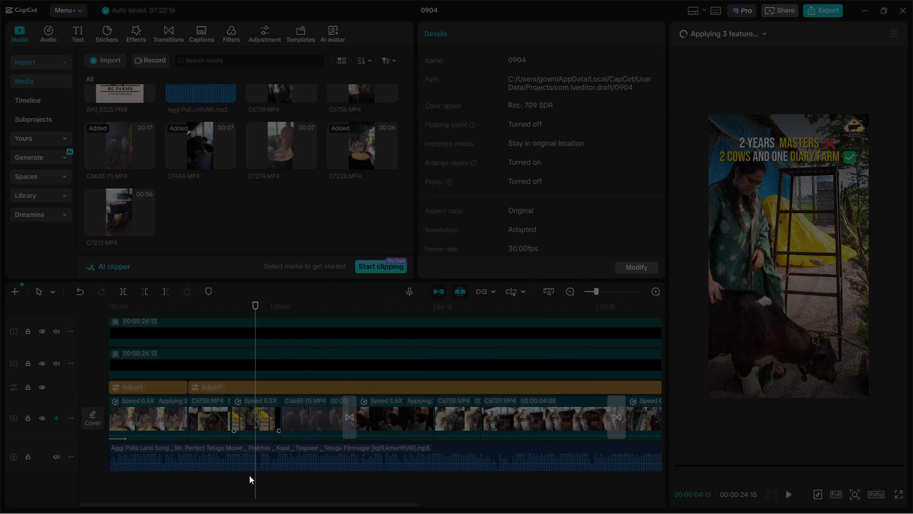
Play the replaced third shot at about 4 seconds to check it, closing the NetLimiter update window.
{"action": "left_click", "coordinate": [250, 477]}
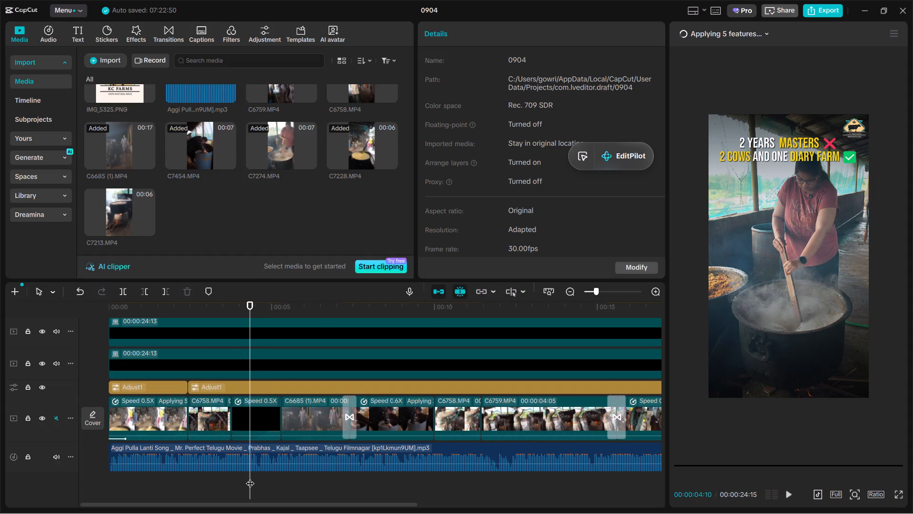
{"action": "key", "text": "space"}
{"action": "key", "text": "space"}
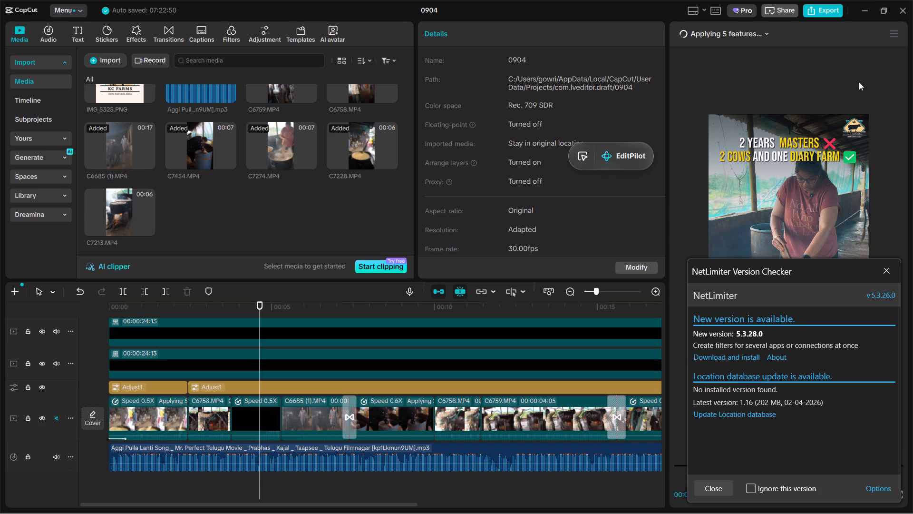
{"action": "left_click", "coordinate": [892, 275]}
{"action": "left_click", "coordinate": [242, 485]}
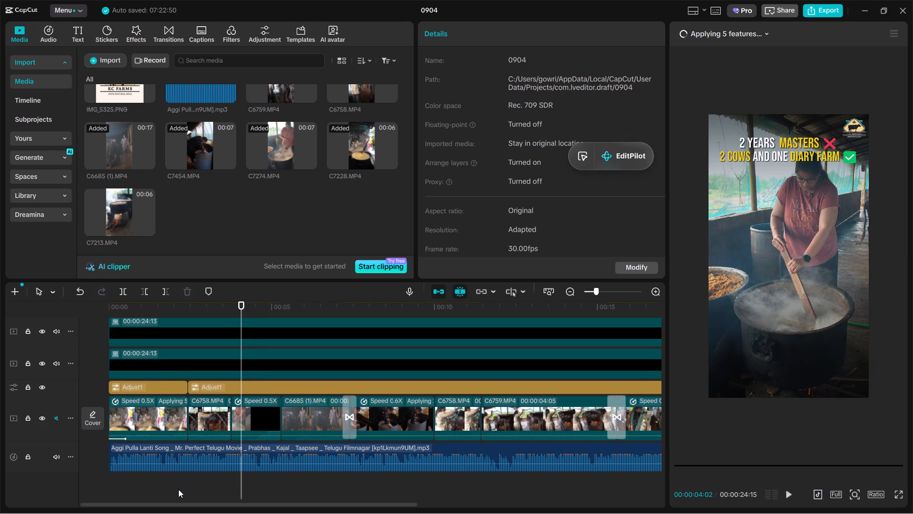
Play the video from the beginning past 16 seconds, following the timeline to review the replaced shots and the remaining clips.
{"action": "left_click_drag", "start_coordinate": [242, 485], "coordinate": [0, 488]}
{"action": "key", "text": "space"}
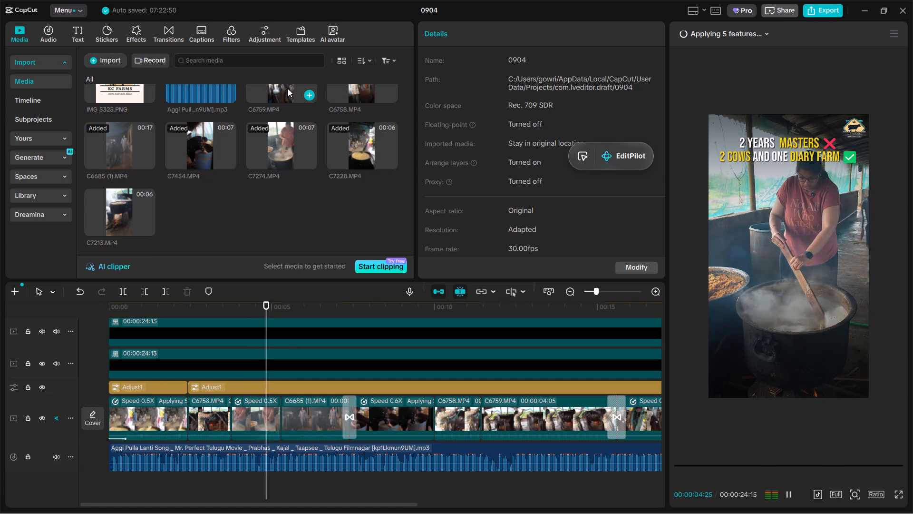
{"action": "scroll", "coordinate": [288, 89], "scroll_direction": "up", "scroll_amount": 7, "text": "ctrl"}
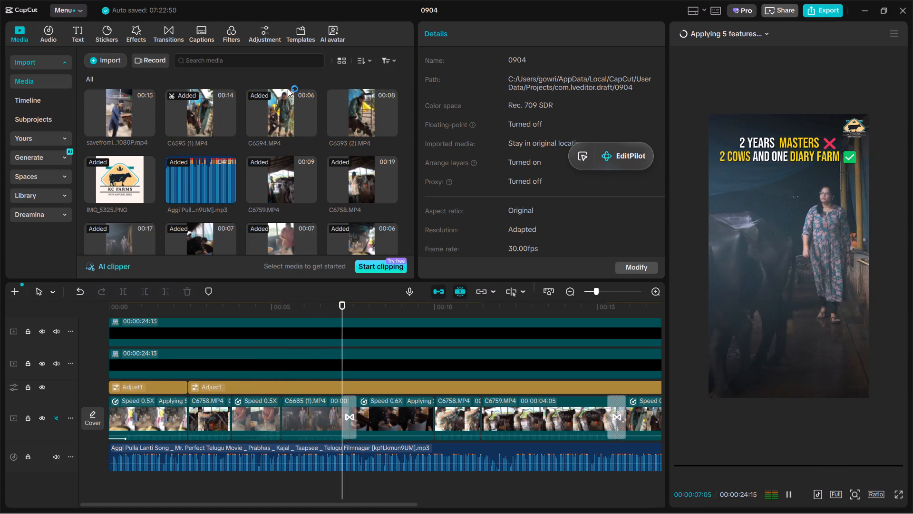
{"action": "scroll", "coordinate": [288, 89], "scroll_direction": "down", "scroll_amount": 2, "text": "ctrl"}
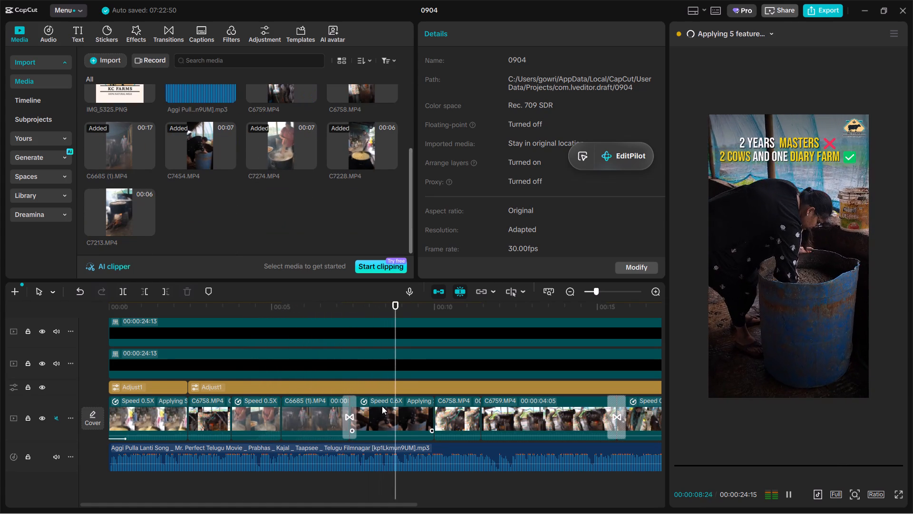
{"action": "key", "text": "space"}
{"action": "key", "text": "space"}
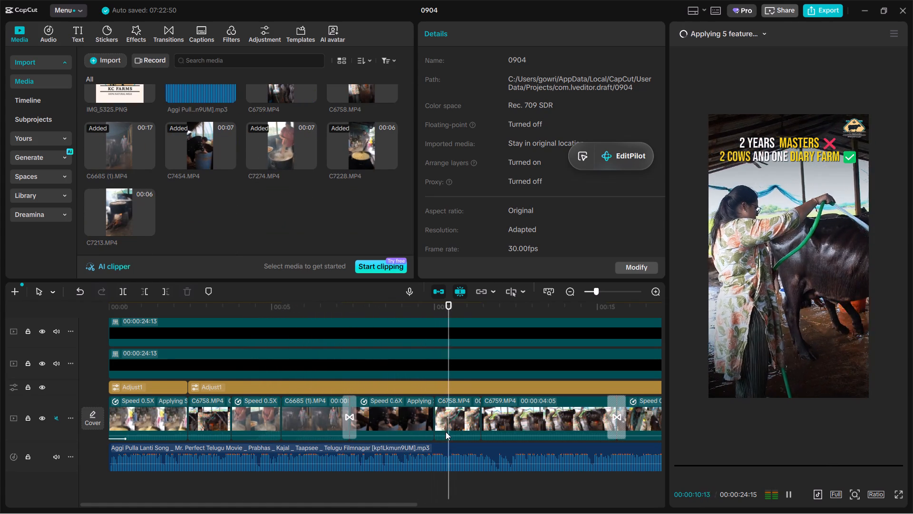
{"action": "left_click_drag", "start_coordinate": [395, 503], "coordinate": [405, 503]}
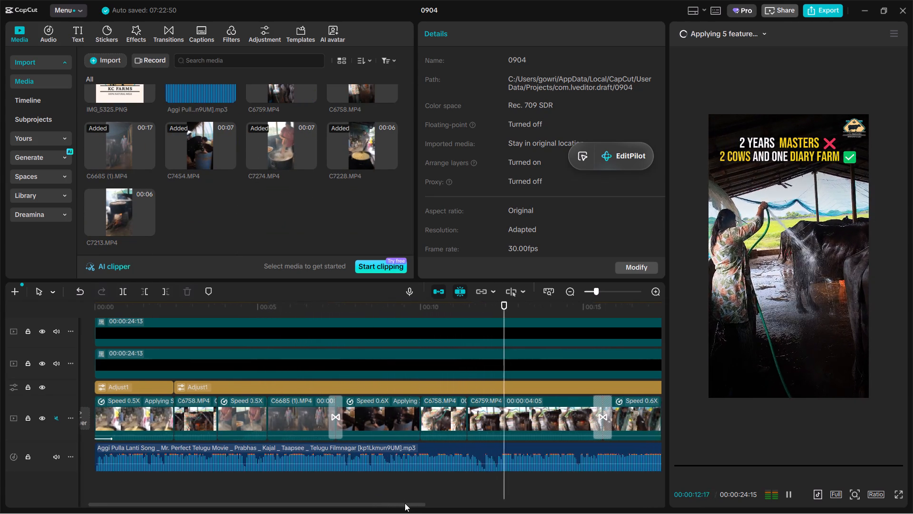
{"action": "left_click_drag", "start_coordinate": [405, 503], "coordinate": [532, 504]}
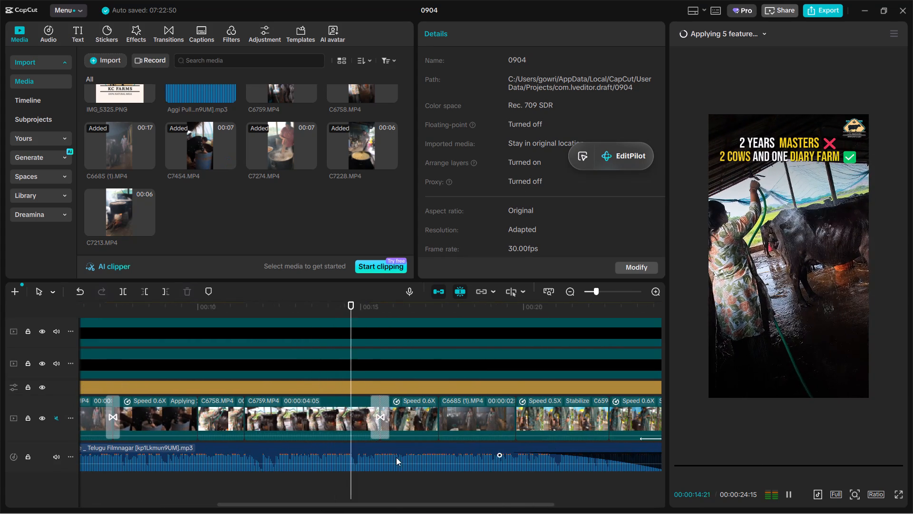
{"action": "left_click_drag", "start_coordinate": [394, 504], "coordinate": [548, 486]}
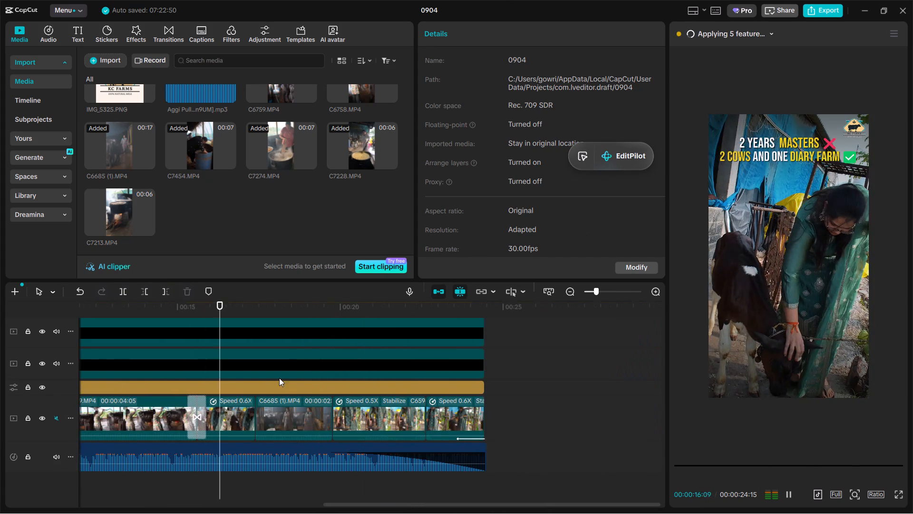
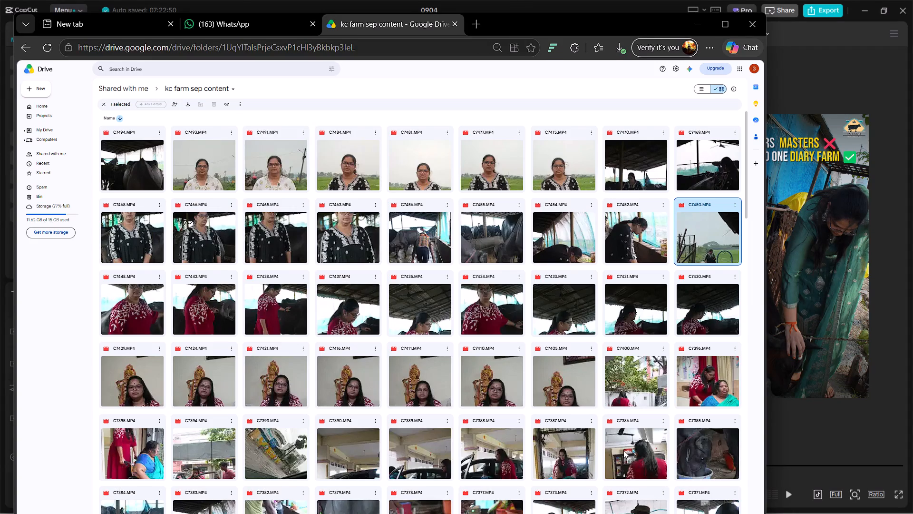
Download C7371.MP4 and C7362.MP4 from the kc farm sep content folder, accepting the download without a virus scan.
{"action": "scroll", "coordinate": [516, 396], "scroll_direction": "down", "scroll_amount": 1}
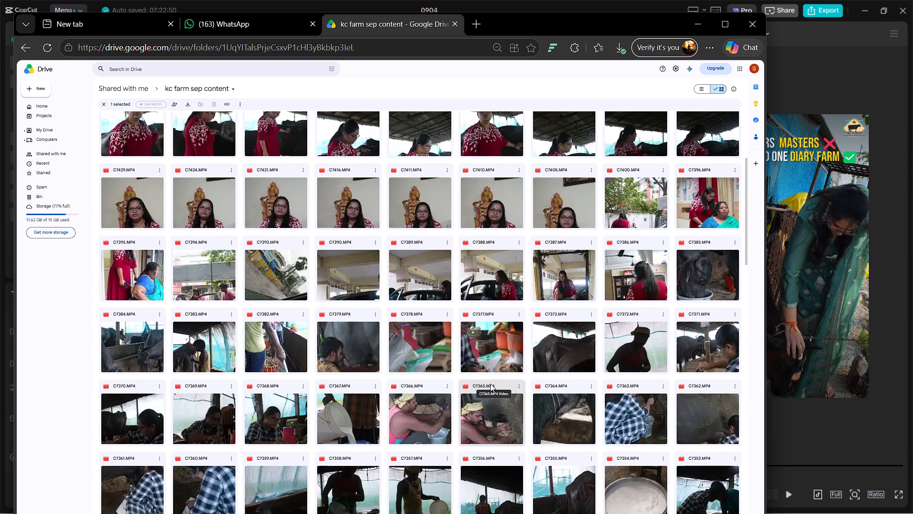
{"action": "scroll", "coordinate": [490, 384], "scroll_direction": "down", "scroll_amount": 2}
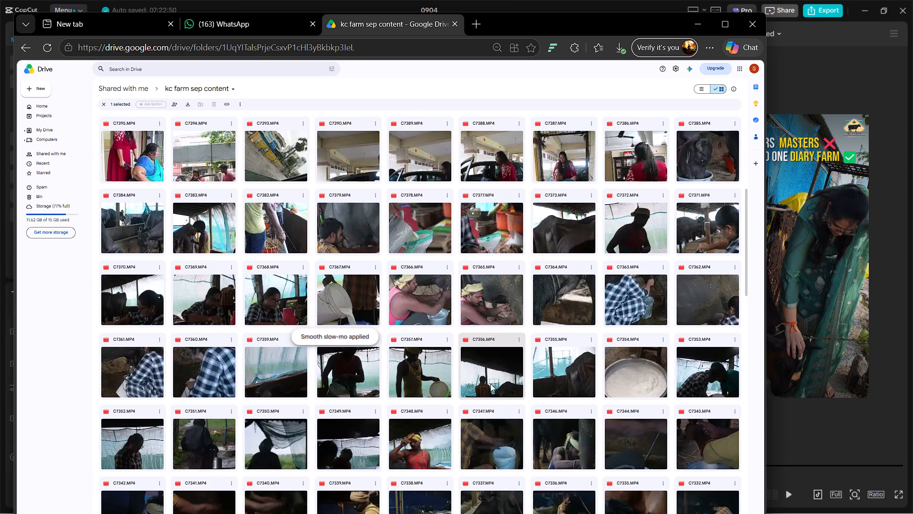
{"action": "left_click", "coordinate": [736, 198]}
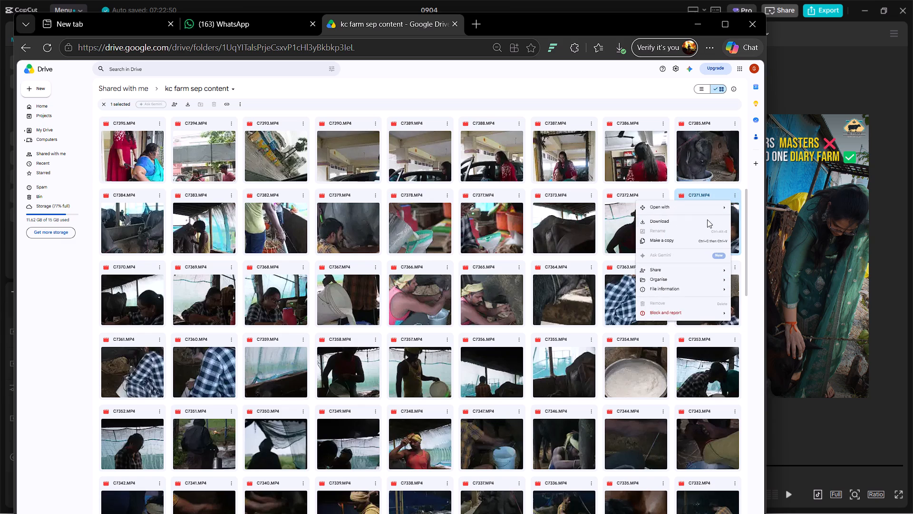
{"action": "left_click", "coordinate": [695, 222]}
{"action": "left_click", "coordinate": [735, 269]}
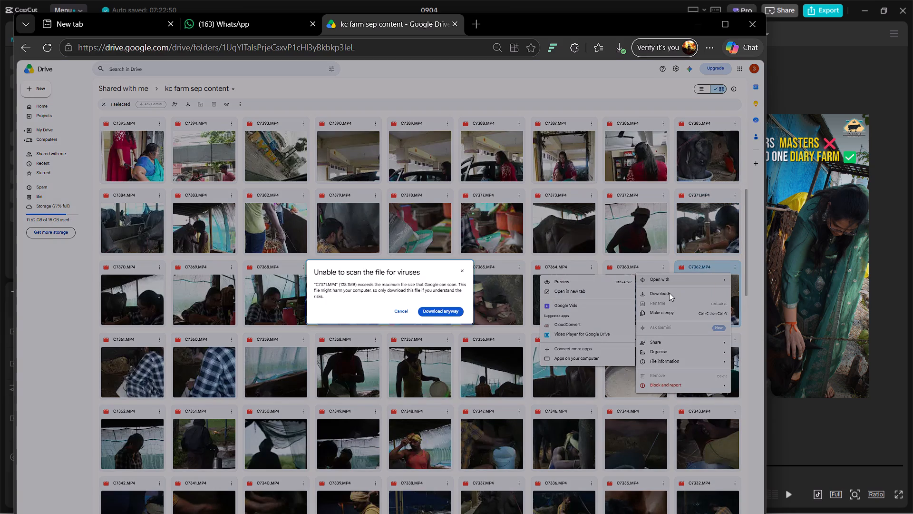
{"action": "left_click", "coordinate": [431, 314]}
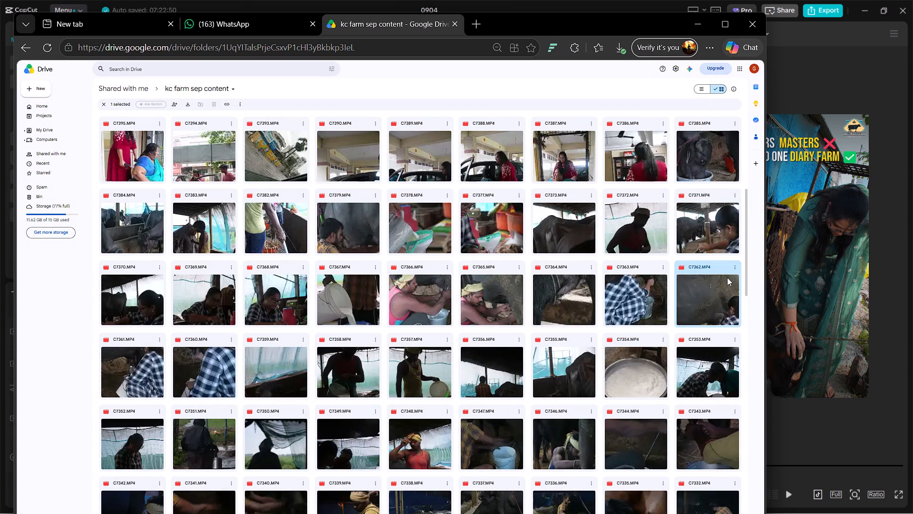
{"action": "left_click", "coordinate": [732, 269]}
{"action": "left_click", "coordinate": [687, 297]}
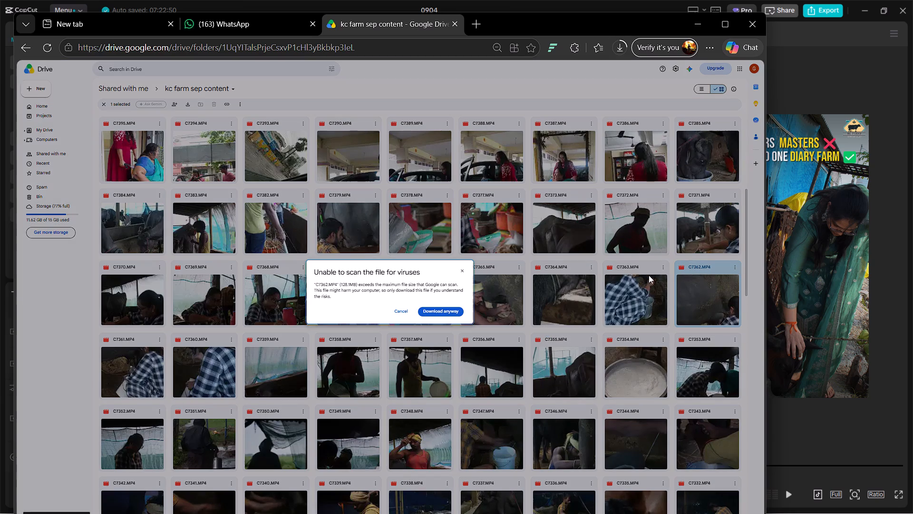
{"action": "left_click", "coordinate": [432, 315]}
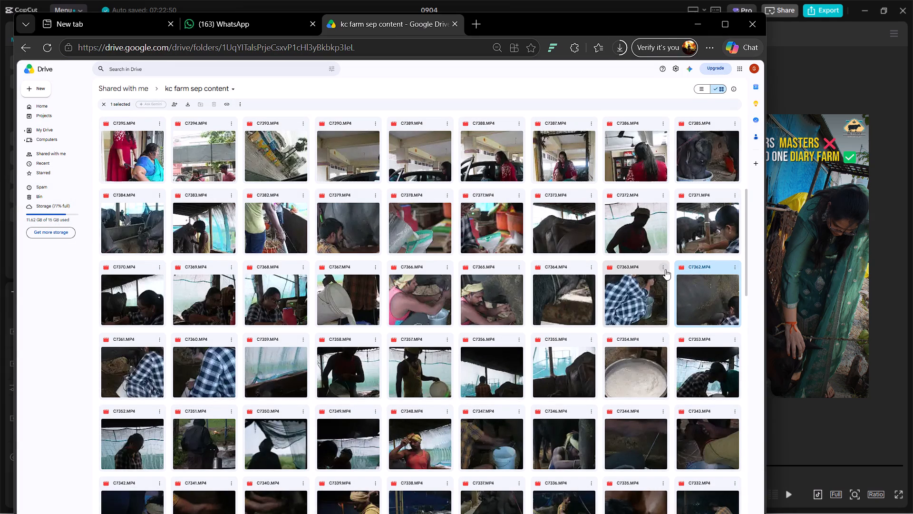
Download C7363.MP4 and C7369.MP4 from the same Drive folder, accepting each download without a virus scan.
{"action": "left_click", "coordinate": [665, 269]}
{"action": "left_click", "coordinate": [671, 294]}
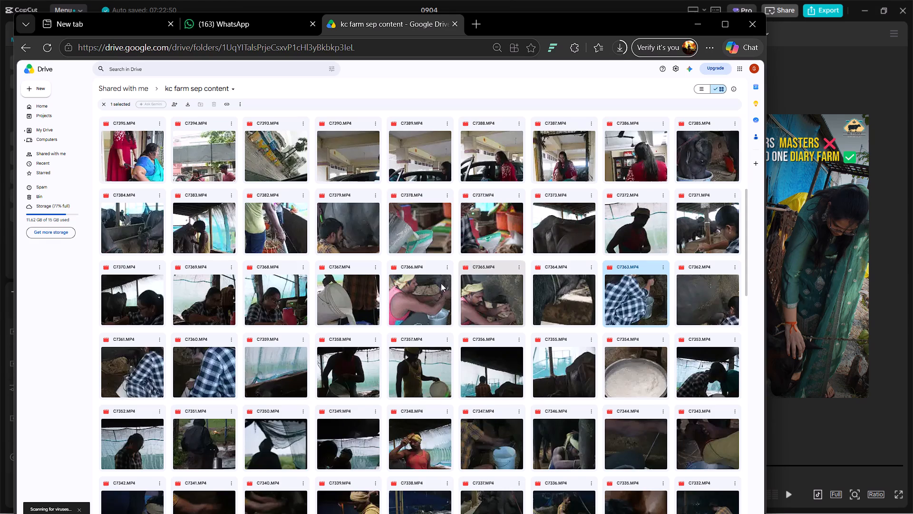
{"action": "left_click", "coordinate": [437, 311]}
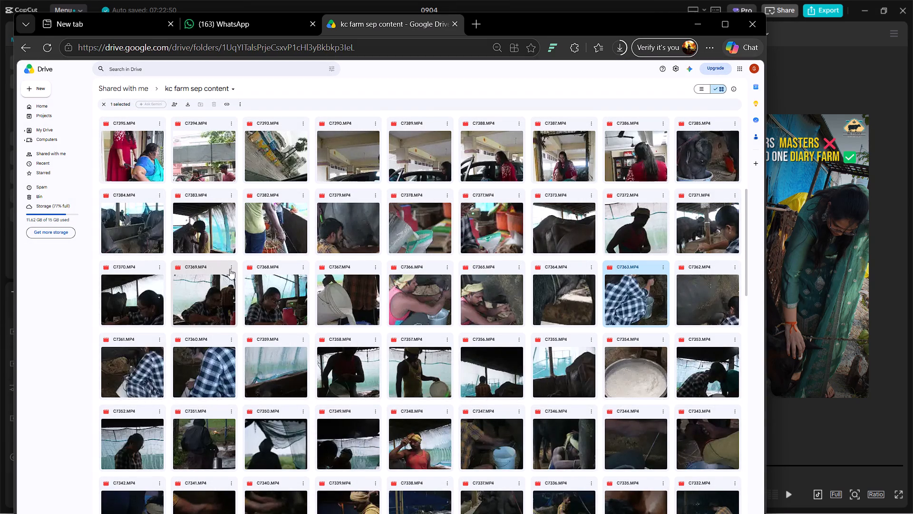
{"action": "left_click", "coordinate": [235, 268]}
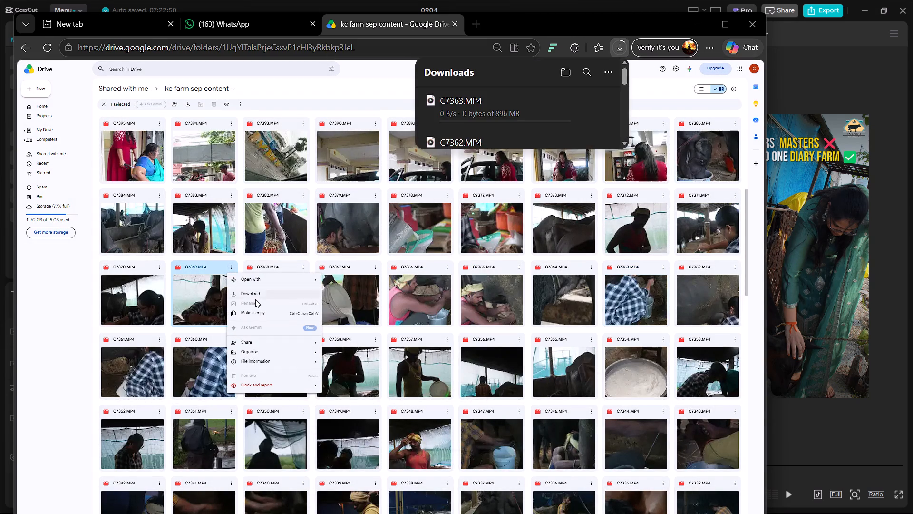
{"action": "left_click", "coordinate": [258, 289]}
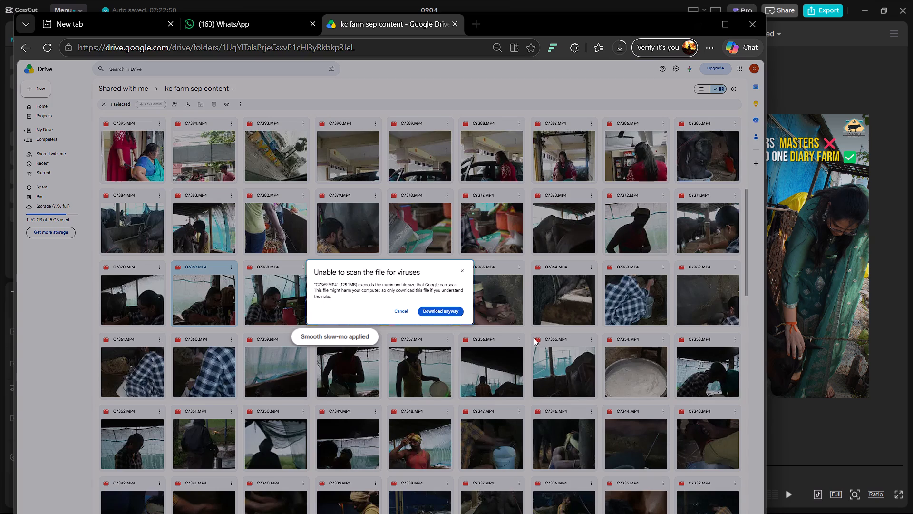
{"action": "left_click", "coordinate": [438, 314]}
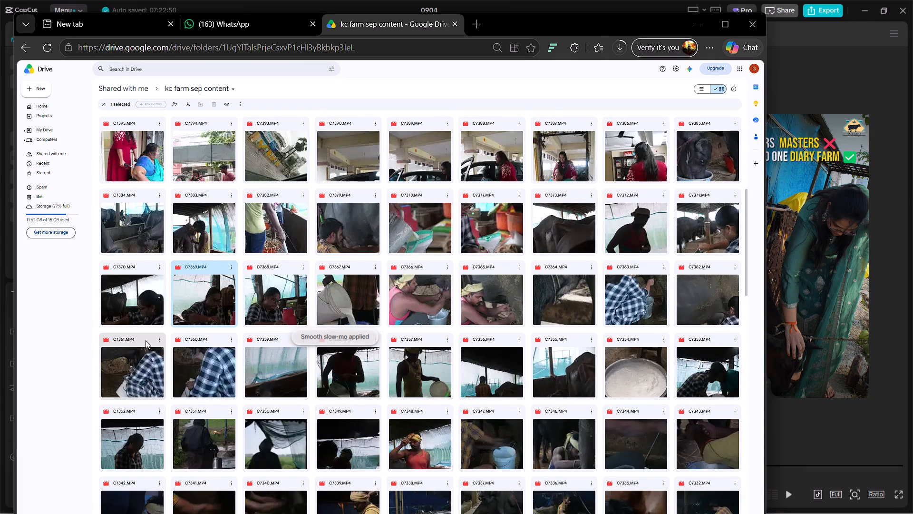
Download C7361.MP4 from the same Drive folder, accepting the download without a virus scan.
{"action": "left_click", "coordinate": [162, 338]}
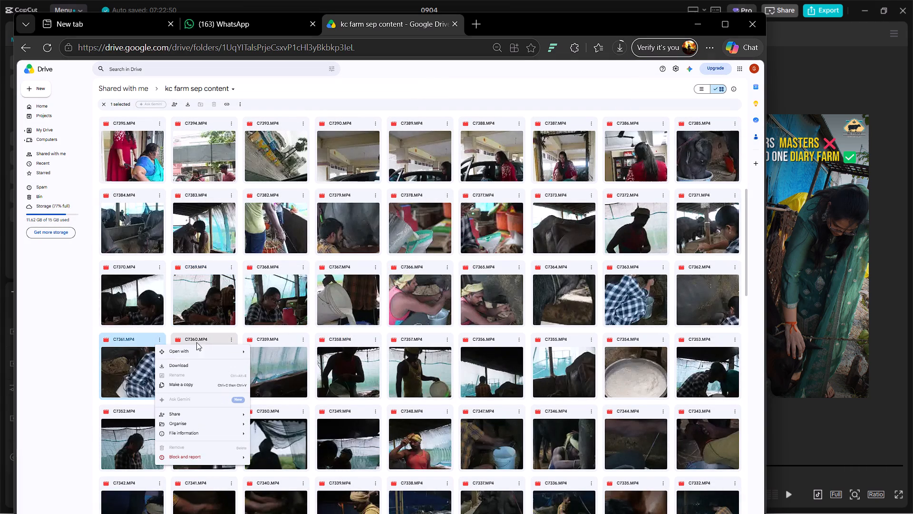
{"action": "left_click", "coordinate": [190, 365]}
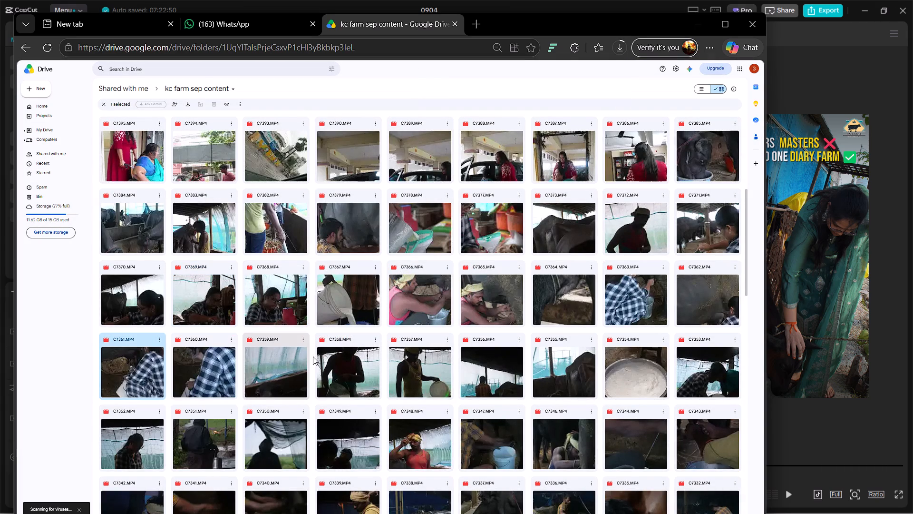
{"action": "left_click", "coordinate": [452, 309]}
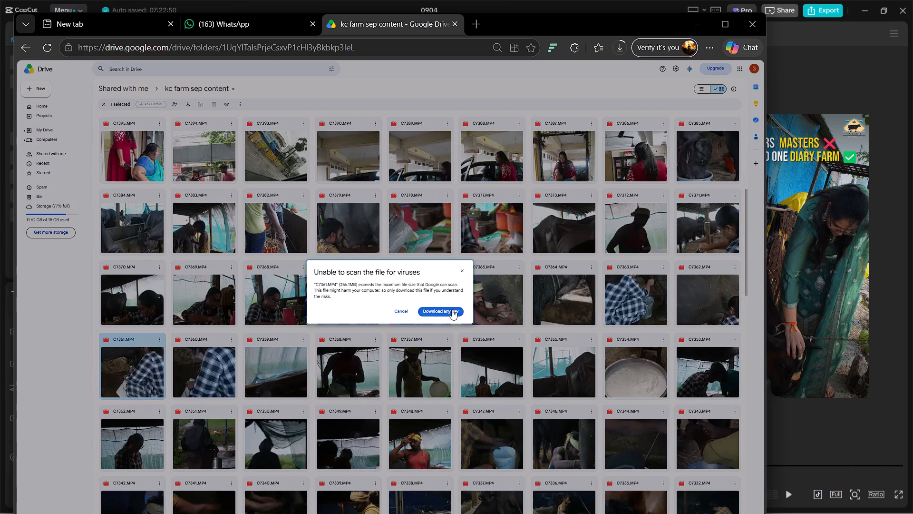
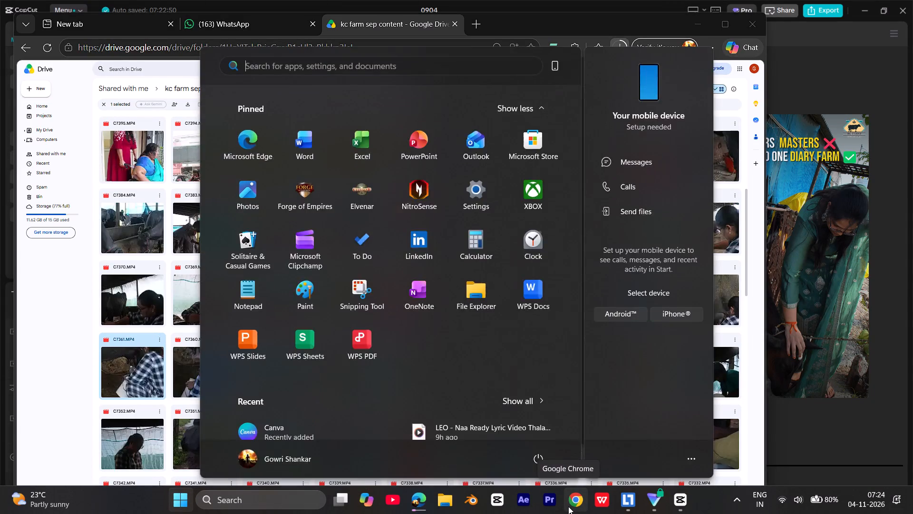
Switch to the Pinterest app and search it for "diwali background video".
{"action": "key", "text": "p"}
{"action": "key", "text": "i"}
{"action": "key", "text": "Return"}
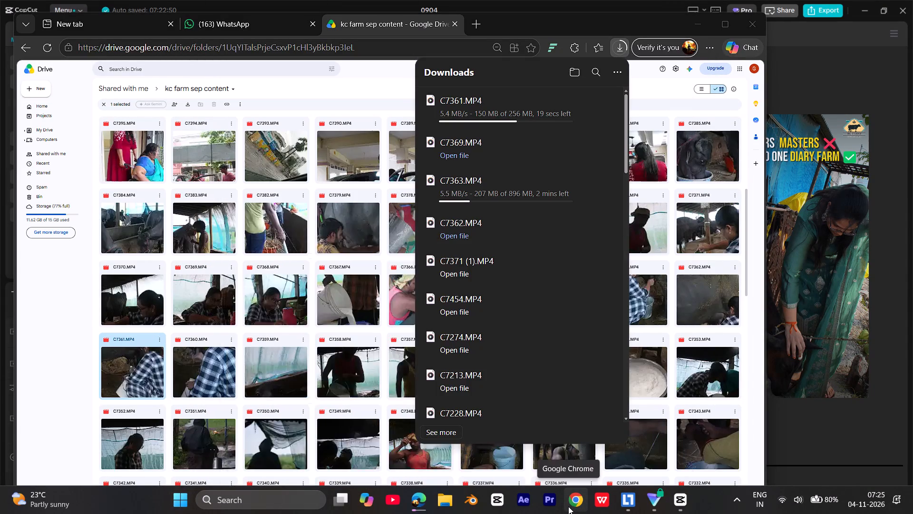
{"action": "left_click", "coordinate": [399, 229]}
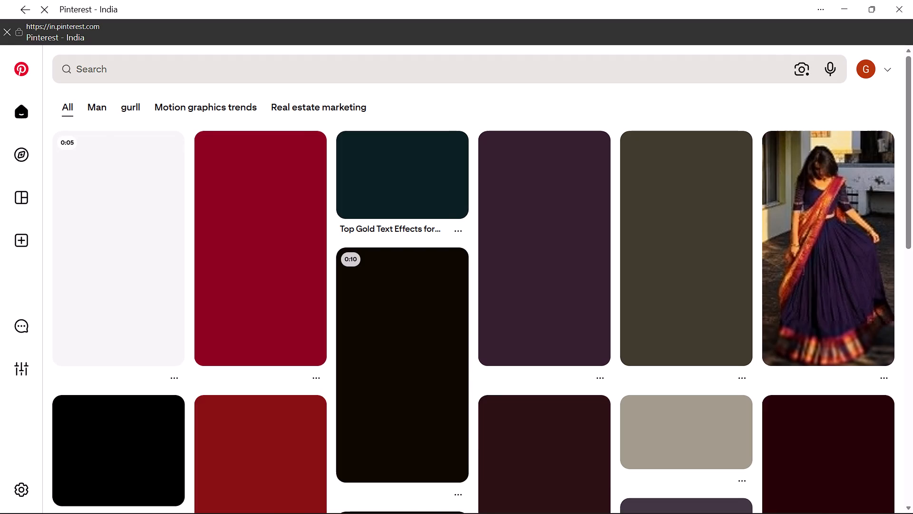
{"action": "left_click", "coordinate": [128, 67]}
{"action": "type", "text": "diwali background"}
{"action": "key", "text": "space"}
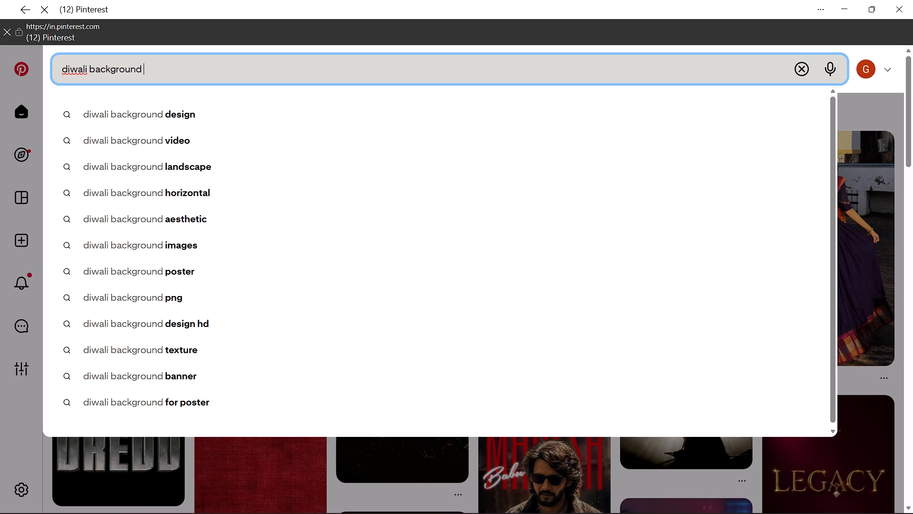
{"action": "type", "text": "des"}
{"action": "key", "text": "BackSpace"}
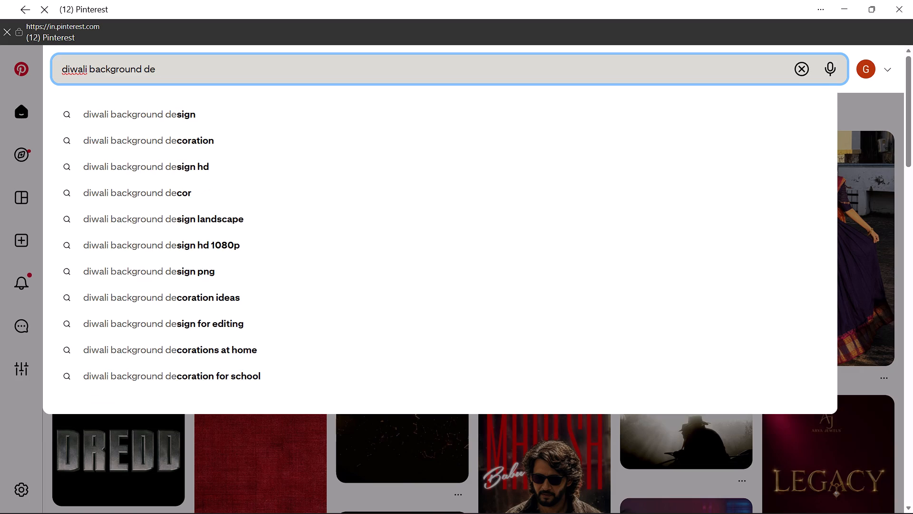
{"action": "key", "text": "BackSpace"}
{"action": "key", "text": "BackSpace"}
{"action": "type", "text": "video"}
{"action": "key", "text": "Return"}
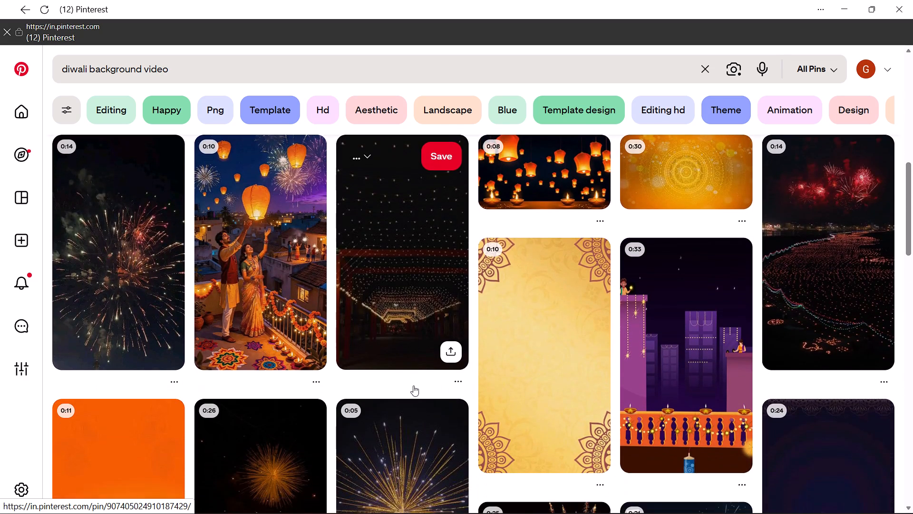
{"action": "scroll", "coordinate": [413, 385], "scroll_direction": "down", "scroll_amount": 4}
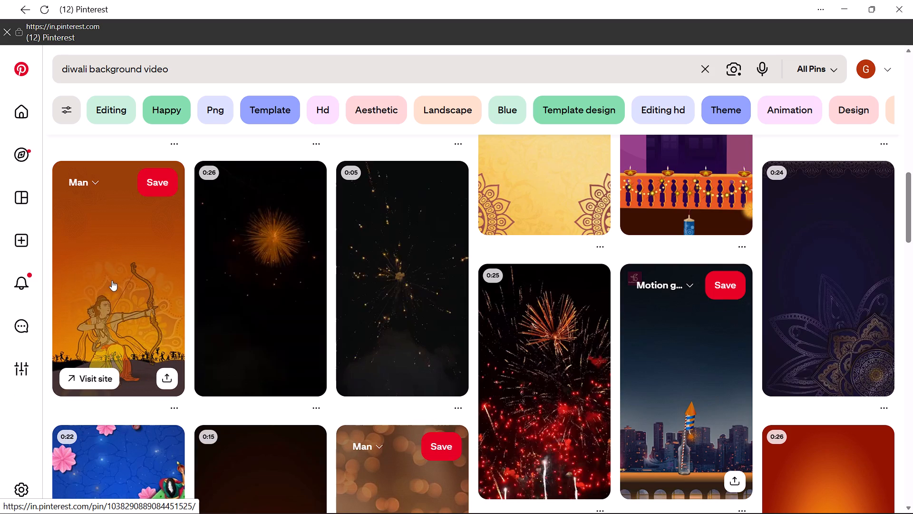
{"action": "scroll", "coordinate": [670, 463], "scroll_direction": "down", "scroll_amount": 3}
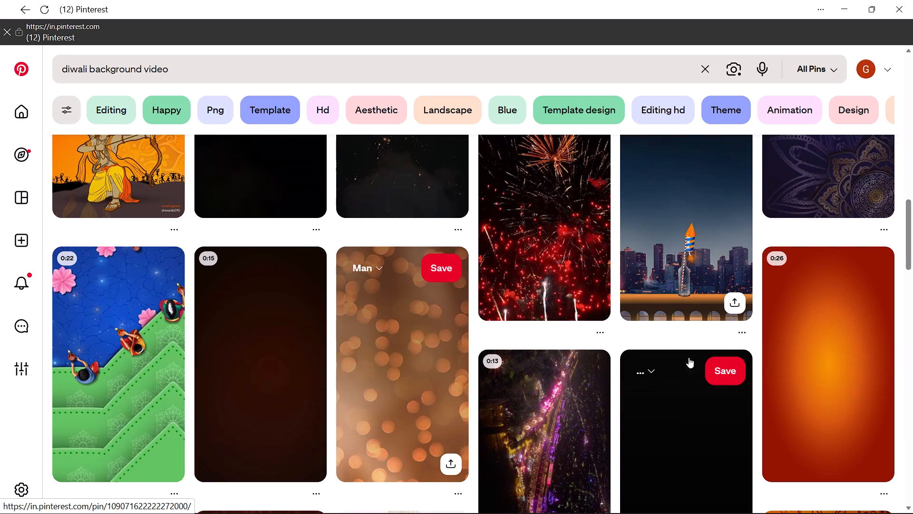
{"action": "scroll", "coordinate": [673, 354], "scroll_direction": "up", "scroll_amount": 2}
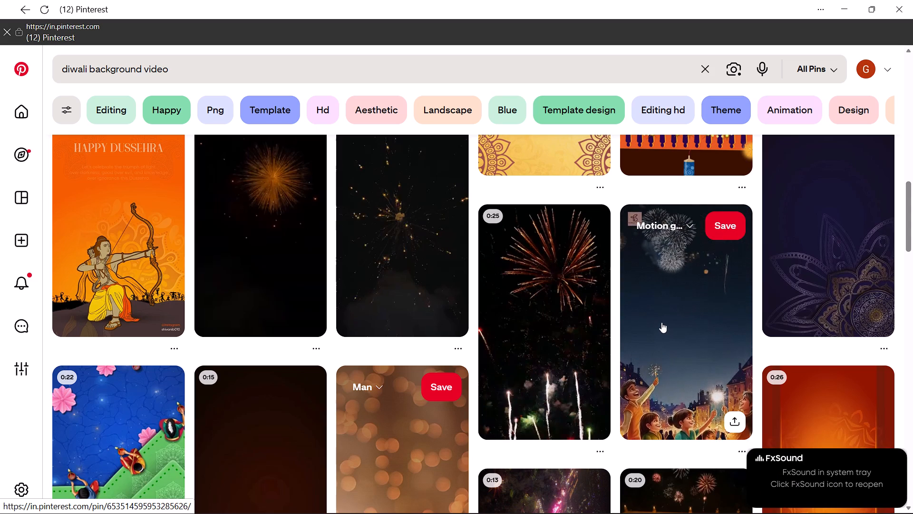
{"action": "scroll", "coordinate": [661, 322], "scroll_direction": "down", "scroll_amount": 3}
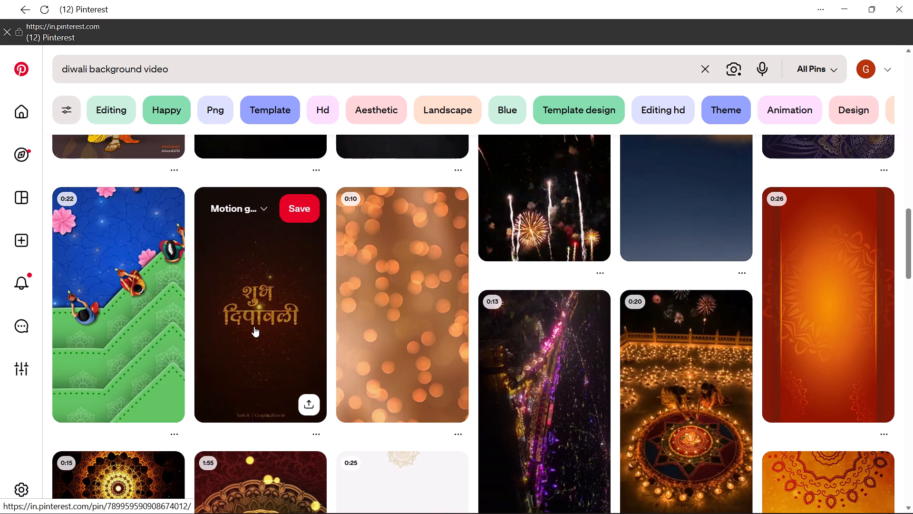
{"action": "scroll", "coordinate": [254, 326], "scroll_direction": "down", "scroll_amount": 2}
{"action": "scroll", "coordinate": [254, 326], "scroll_direction": "up", "scroll_amount": 4}
{"action": "scroll", "coordinate": [254, 326], "scroll_direction": "down", "scroll_amount": 2}
{"action": "scroll", "coordinate": [254, 326], "scroll_direction": "up", "scroll_amount": 1}
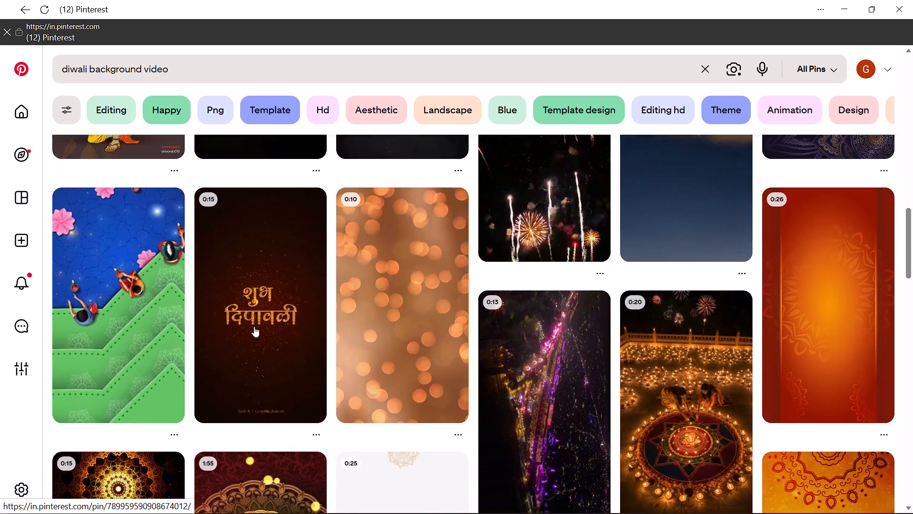
{"action": "scroll", "coordinate": [254, 326], "scroll_direction": "up", "scroll_amount": 13}
{"action": "scroll", "coordinate": [254, 326], "scroll_direction": "down", "scroll_amount": 1}
{"action": "scroll", "coordinate": [254, 326], "scroll_direction": "up", "scroll_amount": 2}
{"action": "scroll", "coordinate": [254, 326], "scroll_direction": "down", "scroll_amount": 1}
{"action": "scroll", "coordinate": [254, 326], "scroll_direction": "up", "scroll_amount": 8}
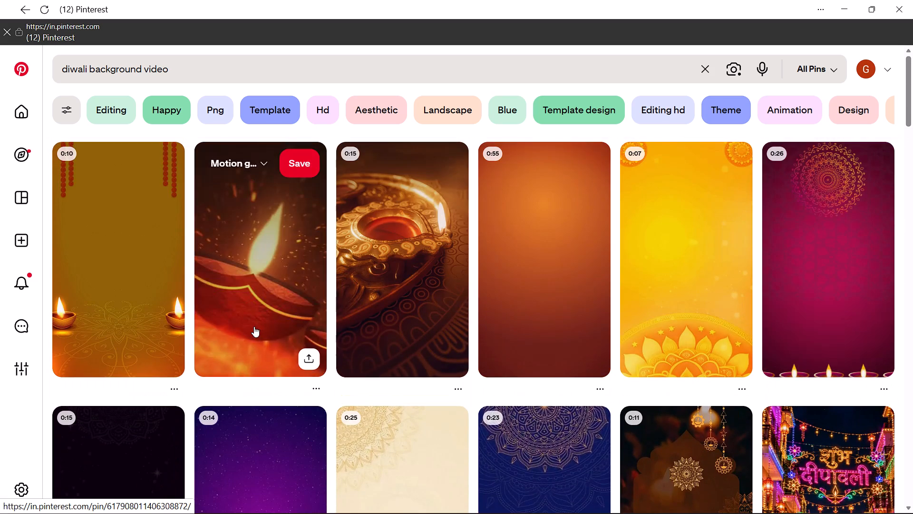
Open the Happy Diwali oil-lamp video pin and examine its preview, comments and related pins.
{"action": "left_click", "coordinate": [254, 326]}
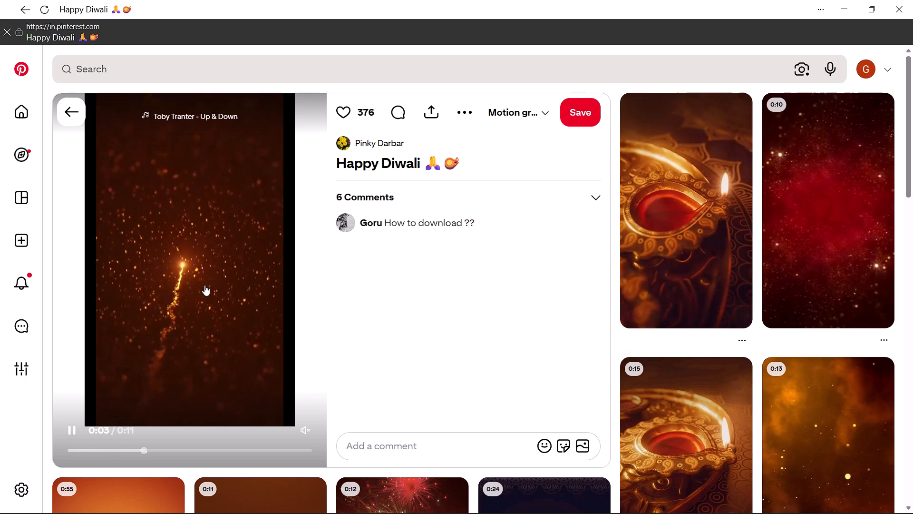
{"action": "left_click", "coordinate": [597, 198]}
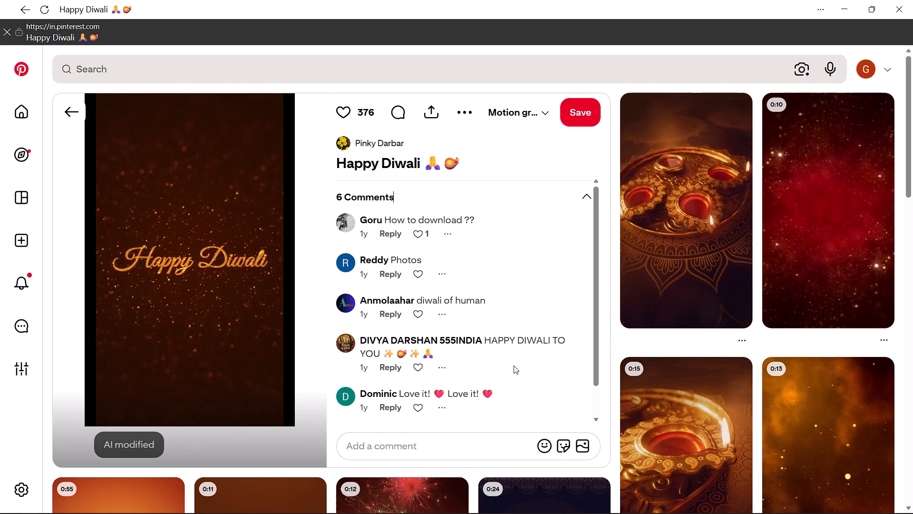
{"action": "scroll", "coordinate": [489, 372], "scroll_direction": "down", "scroll_amount": 3}
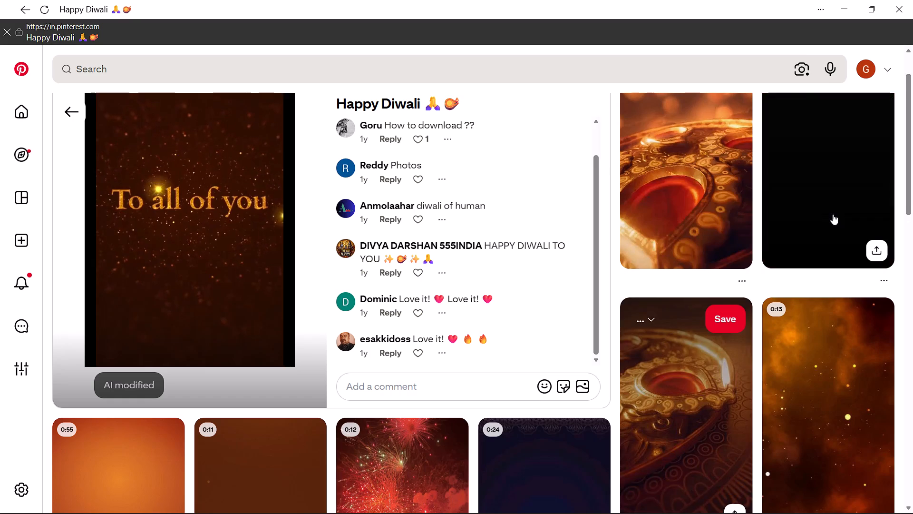
{"action": "scroll", "coordinate": [828, 218], "scroll_direction": "up", "scroll_amount": 2}
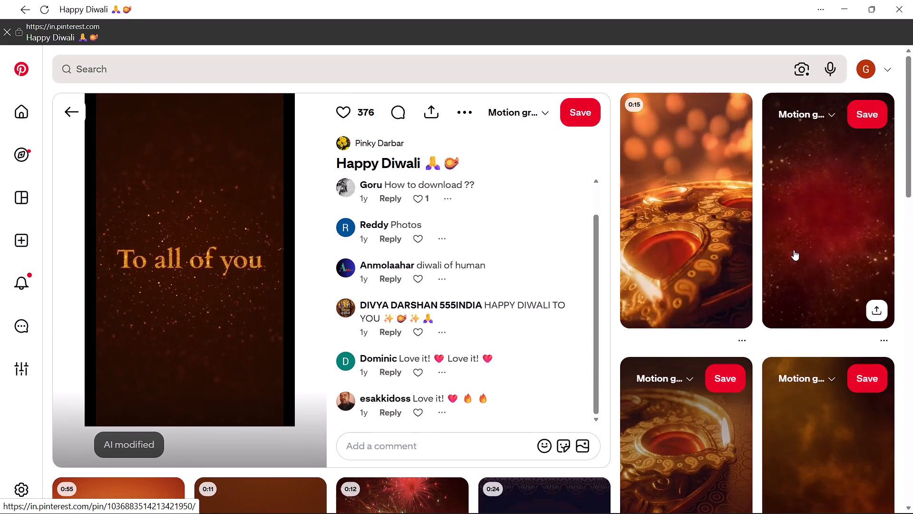
{"action": "scroll", "coordinate": [789, 255], "scroll_direction": "down", "scroll_amount": 2}
{"action": "scroll", "coordinate": [806, 320], "scroll_direction": "down", "scroll_amount": 1}
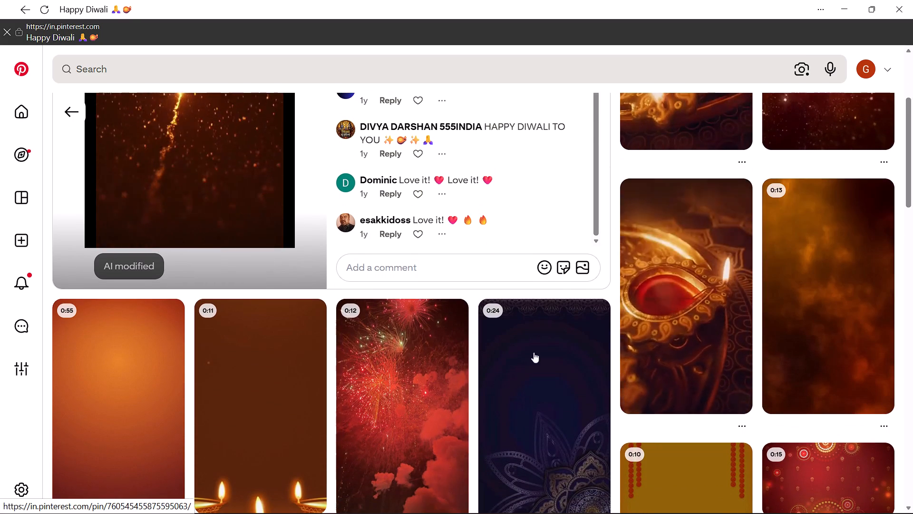
{"action": "scroll", "coordinate": [454, 363], "scroll_direction": "down", "scroll_amount": 5}
{"action": "scroll", "coordinate": [623, 376], "scroll_direction": "up", "scroll_amount": 2}
{"action": "scroll", "coordinate": [623, 376], "scroll_direction": "down", "scroll_amount": 1}
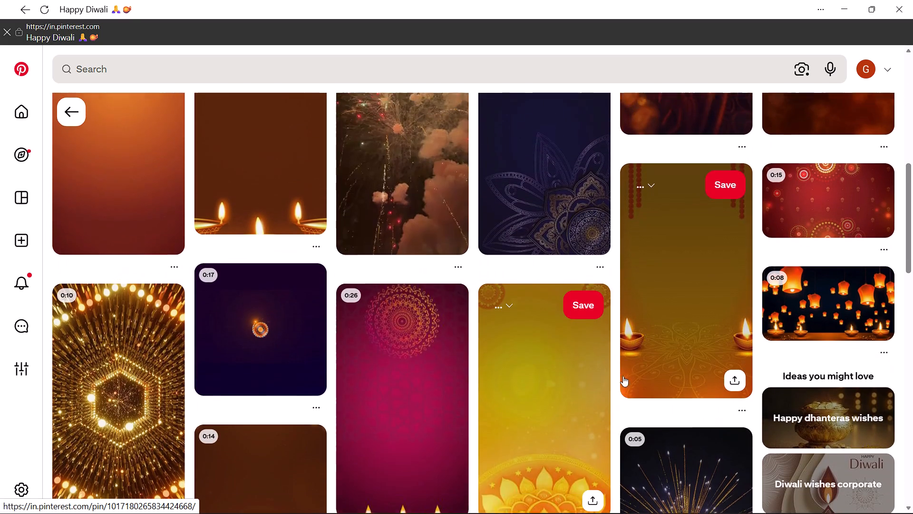
{"action": "scroll", "coordinate": [623, 376], "scroll_direction": "up", "scroll_amount": 9}
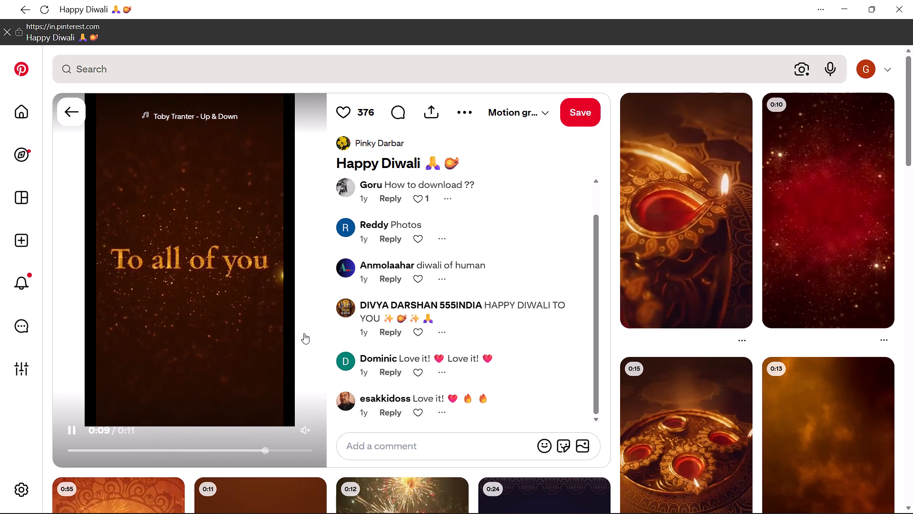
Copy the share link of the Happy Diwali video pin.
{"action": "left_click", "coordinate": [429, 118]}
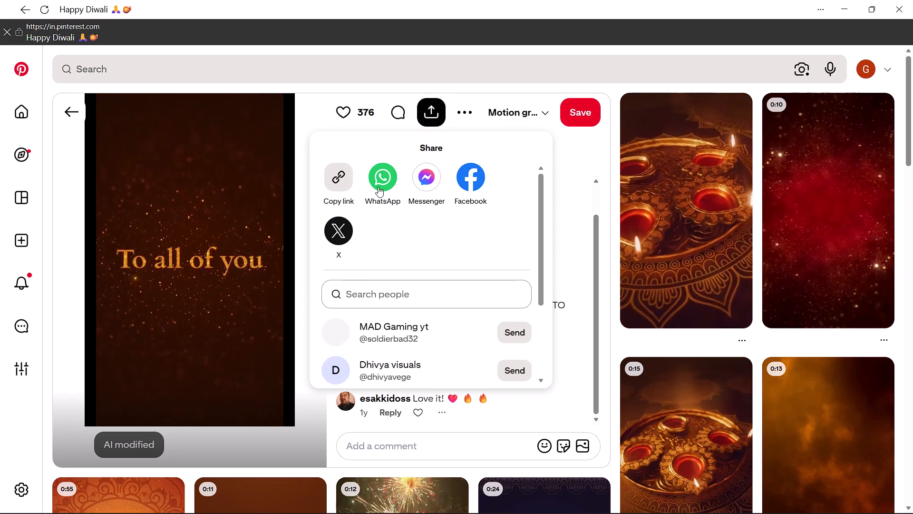
{"action": "left_click", "coordinate": [340, 180]}
{"action": "left_click", "coordinate": [573, 203]}
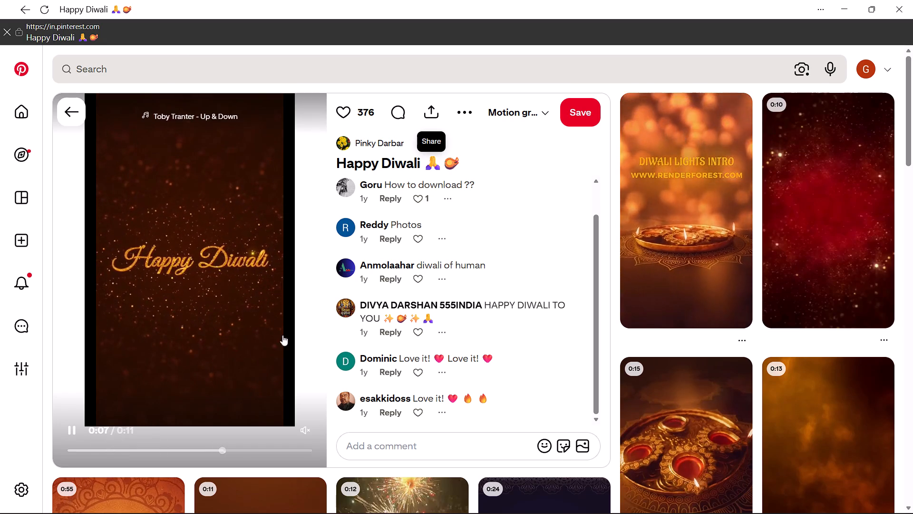
Pause the Happy Diwali video at 0:00 and take a rectangular screenshot of its oil-lamp frame.
{"action": "scroll", "coordinate": [537, 344], "scroll_direction": "down", "scroll_amount": 4}
{"action": "scroll", "coordinate": [254, 287], "scroll_direction": "up", "scroll_amount": 5}
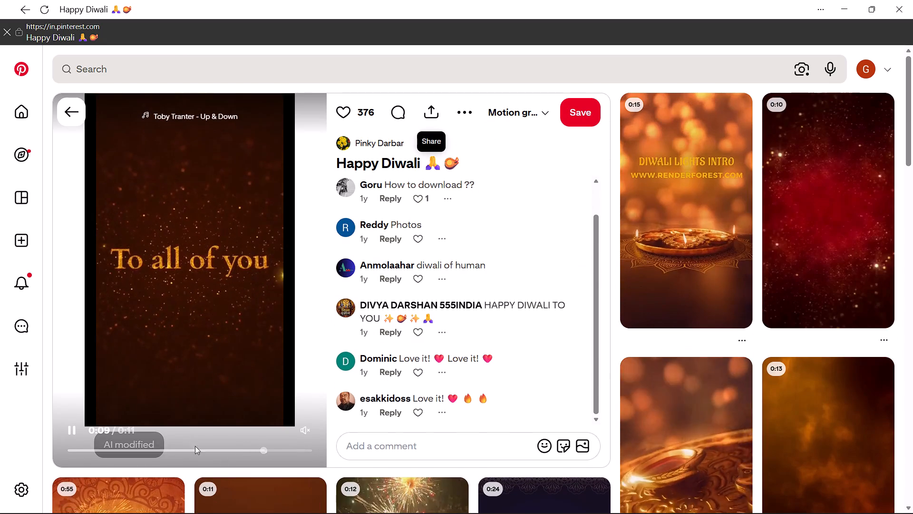
{"action": "left_click_drag", "start_coordinate": [235, 447], "coordinate": [227, 449]}
{"action": "left_click", "coordinate": [199, 303]}
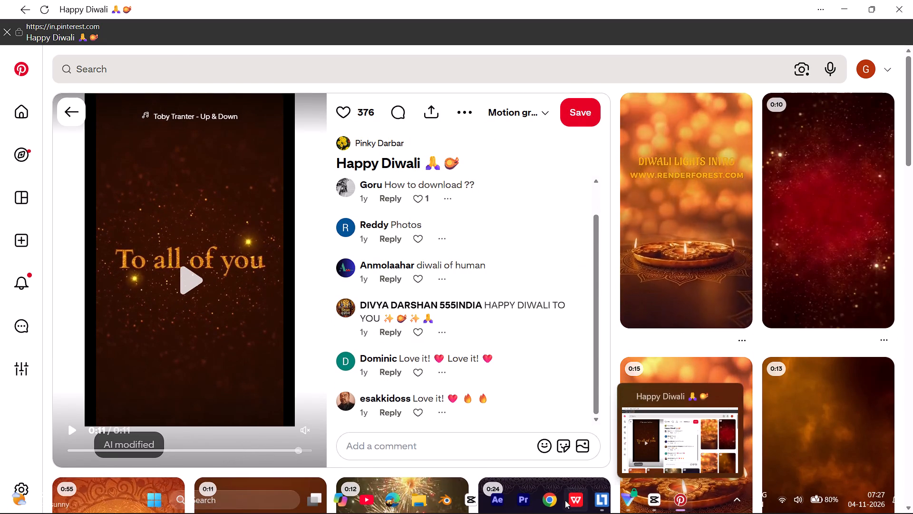
{"action": "left_click", "coordinate": [173, 272]}
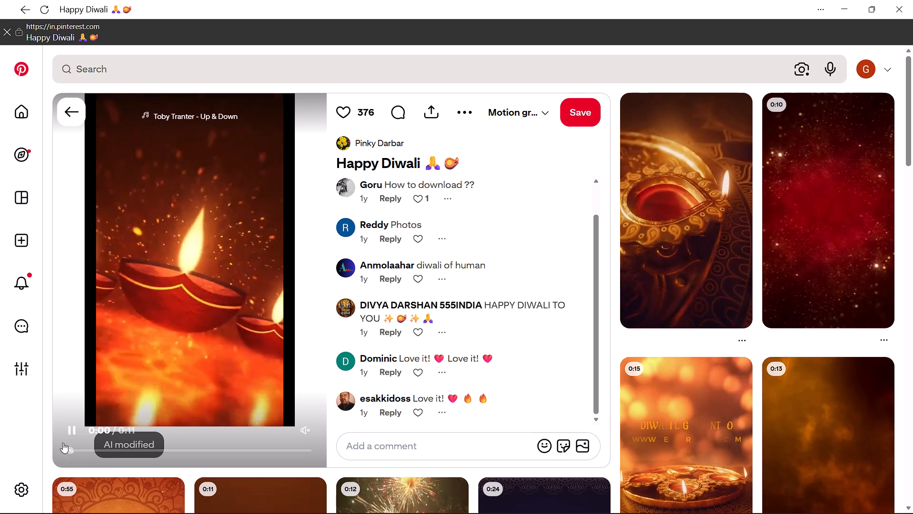
{"action": "left_click", "coordinate": [67, 435]}
{"action": "left_click_drag", "start_coordinate": [89, 453], "coordinate": [77, 455]}
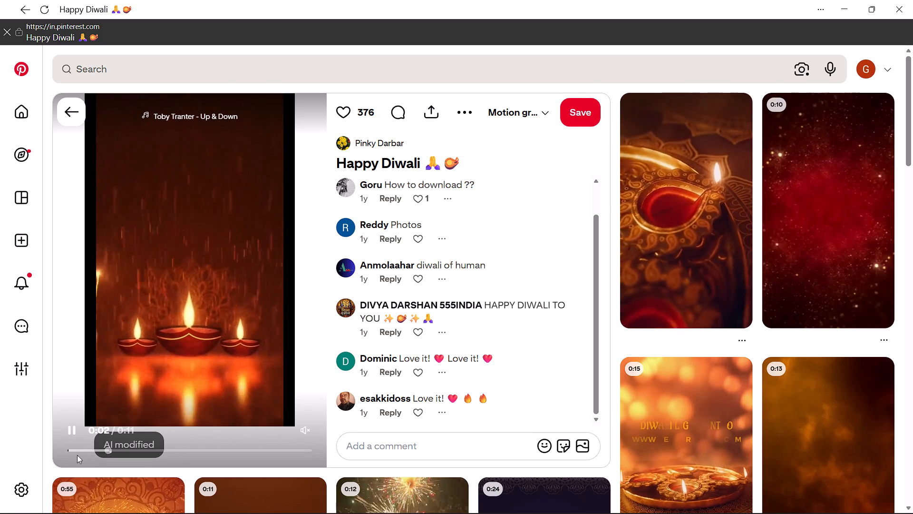
{"action": "left_click_drag", "start_coordinate": [77, 455], "coordinate": [62, 458]}
{"action": "left_click", "coordinate": [187, 390]}
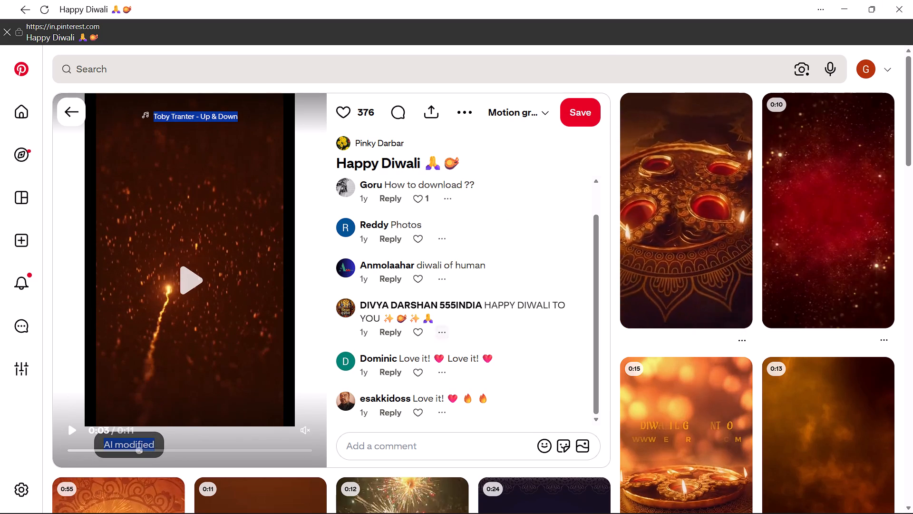
{"action": "left_click_drag", "start_coordinate": [138, 453], "coordinate": [47, 455]}
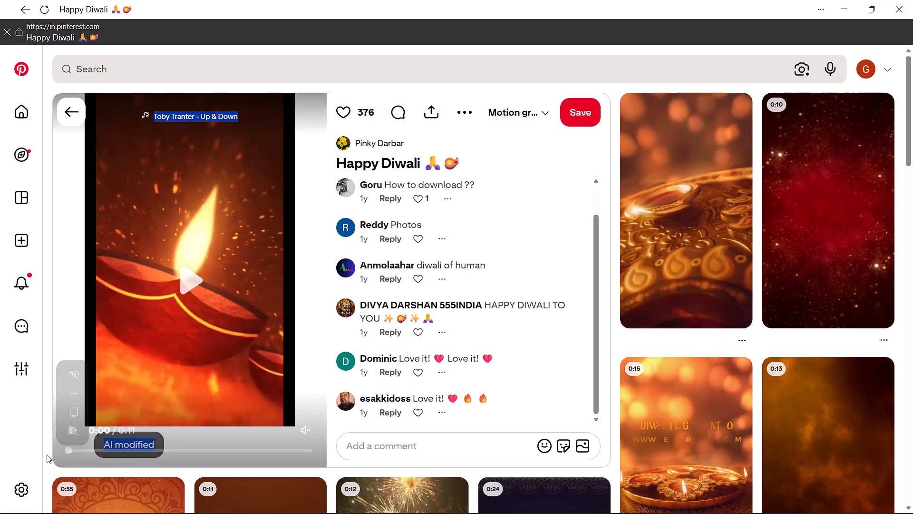
{"action": "key", "text": "shift+super+s"}
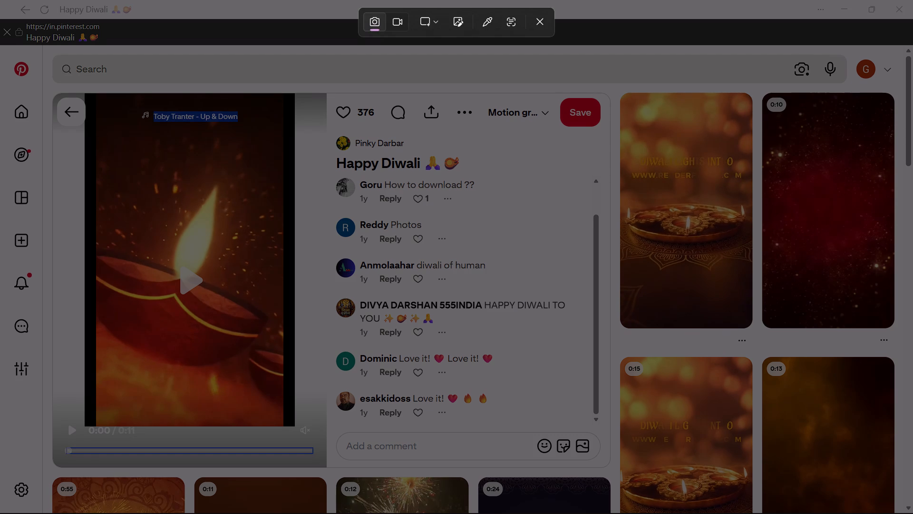
{"action": "left_click_drag", "start_coordinate": [96, 102], "coordinate": [289, 425]}
{"action": "left_click", "coordinate": [553, 500]}
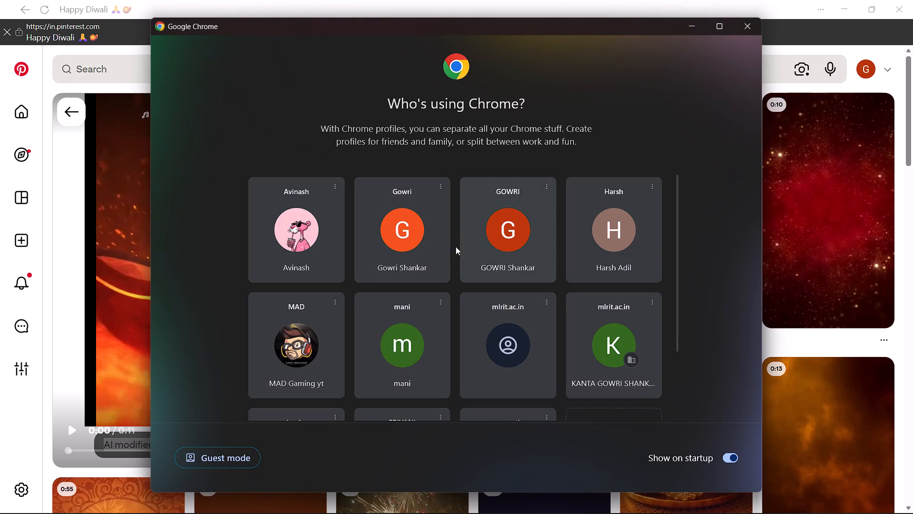
{"action": "left_click_drag", "start_coordinate": [501, 246], "coordinate": [416, 246]}
{"action": "left_click", "coordinate": [416, 246]}
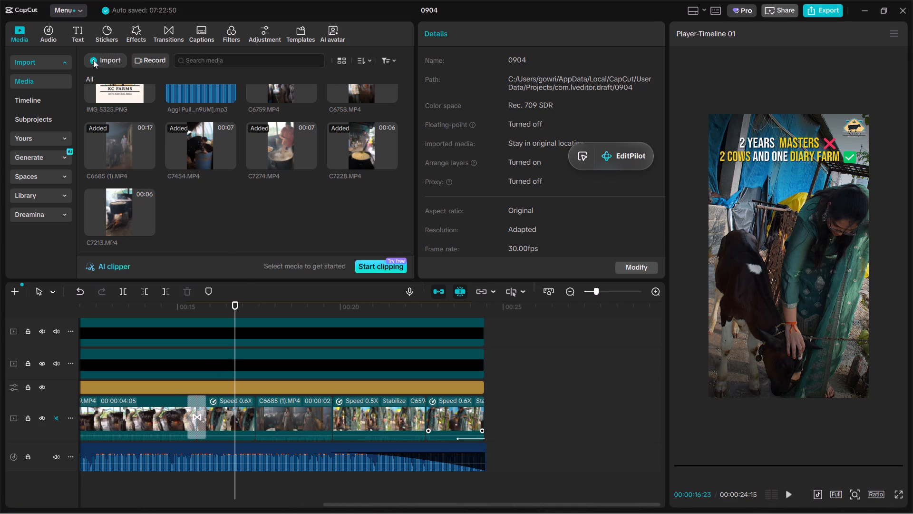
{"action": "left_click", "coordinate": [99, 60]}
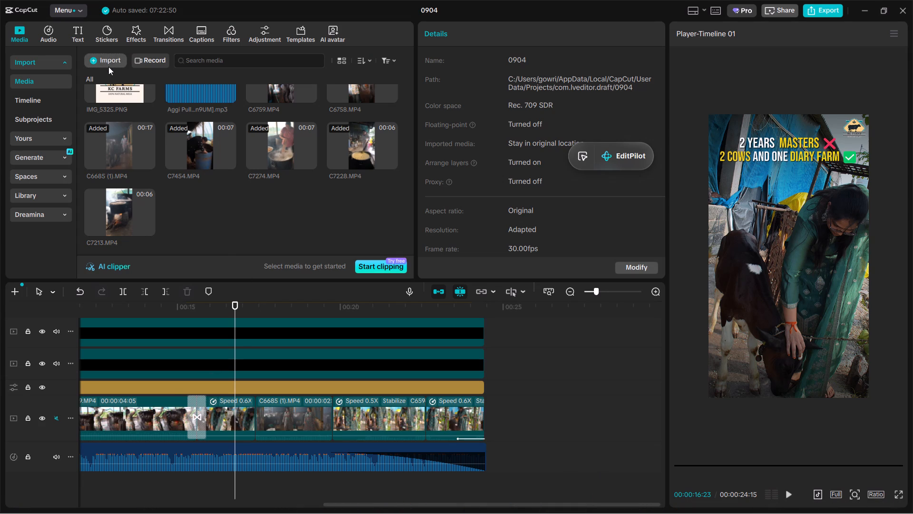
{"action": "left_click", "coordinate": [113, 60]}
{"action": "left_click", "coordinate": [123, 83]}
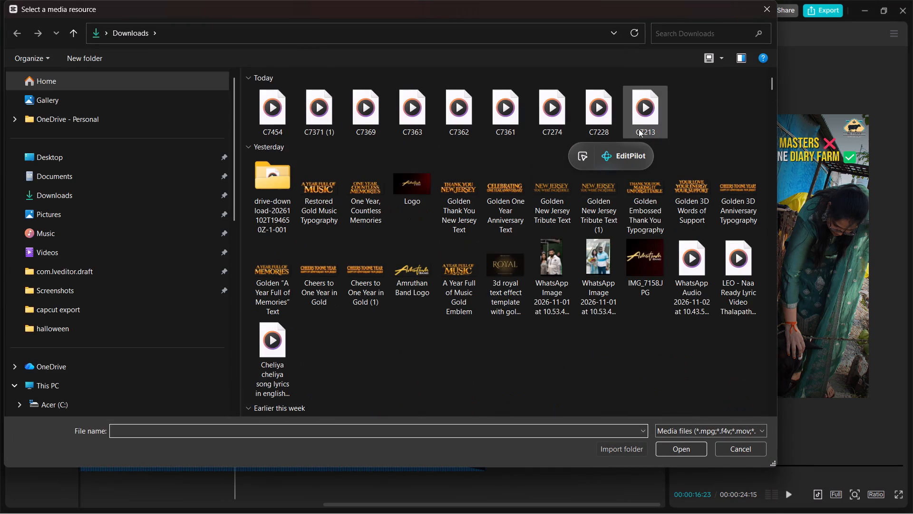
{"action": "left_click_drag", "start_coordinate": [690, 125], "coordinate": [243, 123]}
{"action": "key", "text": "Return"}
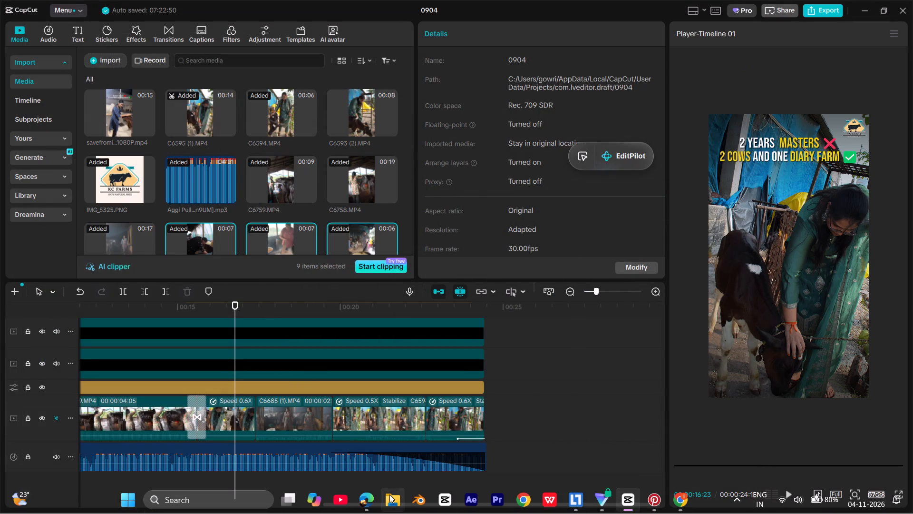
{"action": "scroll", "coordinate": [153, 470], "scroll_direction": "down", "scroll_amount": 1}
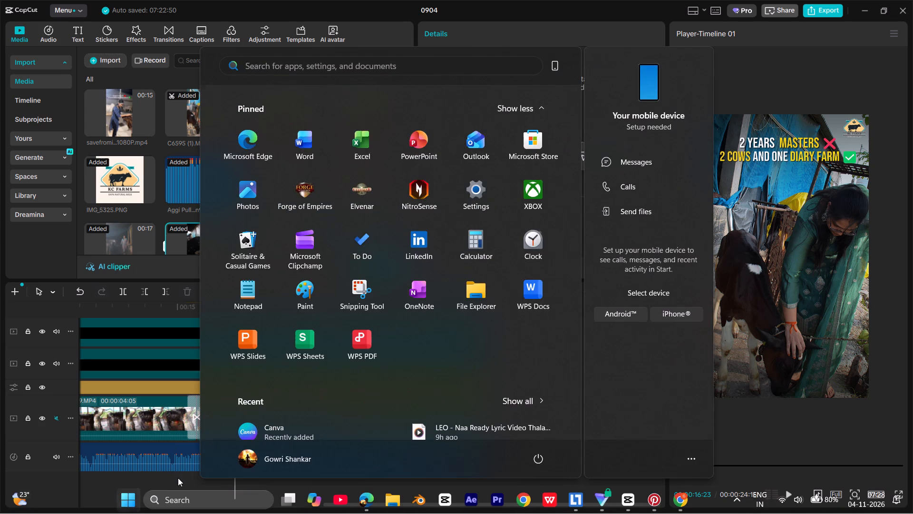
Play the 0904 timeline from the beginning to about 16 seconds to review the current clips.
{"action": "left_click", "coordinate": [178, 482]}
{"action": "left_click_drag", "start_coordinate": [178, 482], "coordinate": [237, 468]}
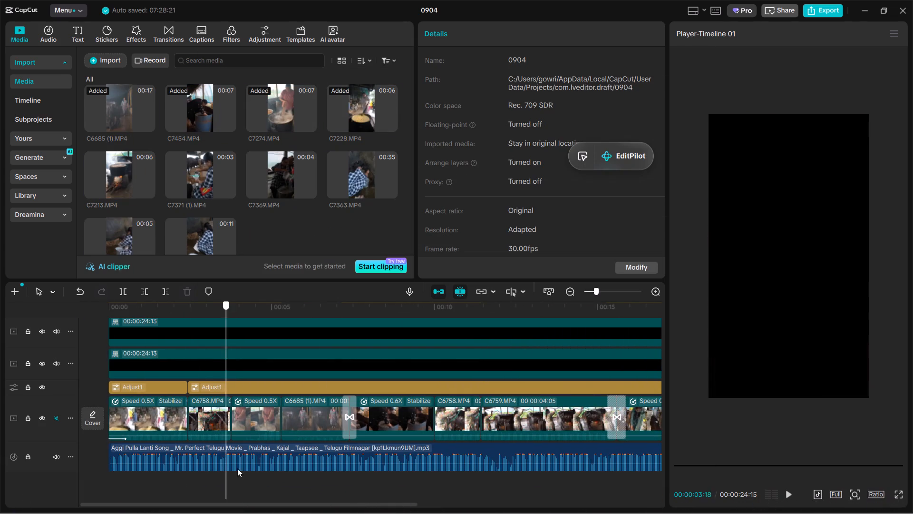
{"action": "left_click_drag", "start_coordinate": [237, 468], "coordinate": [34, 455]}
{"action": "key", "text": "space"}
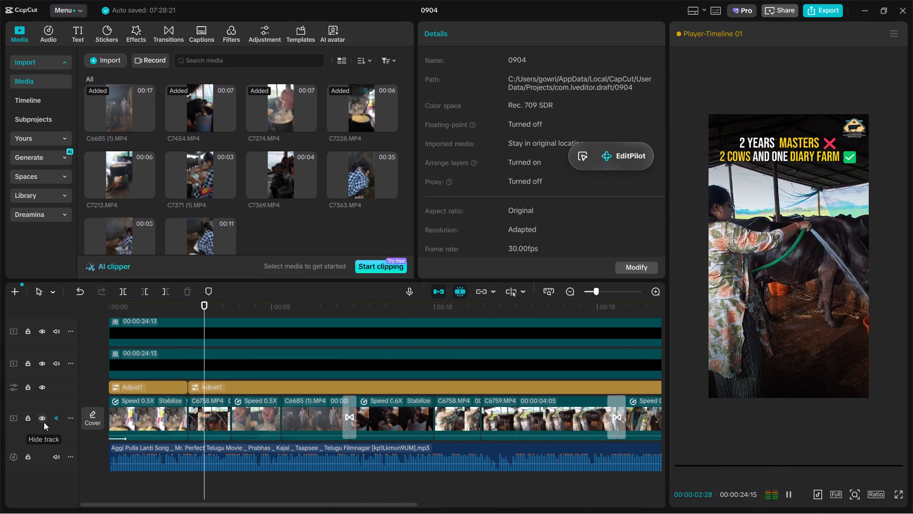
{"action": "key", "text": "space"}
{"action": "key", "text": "space"}
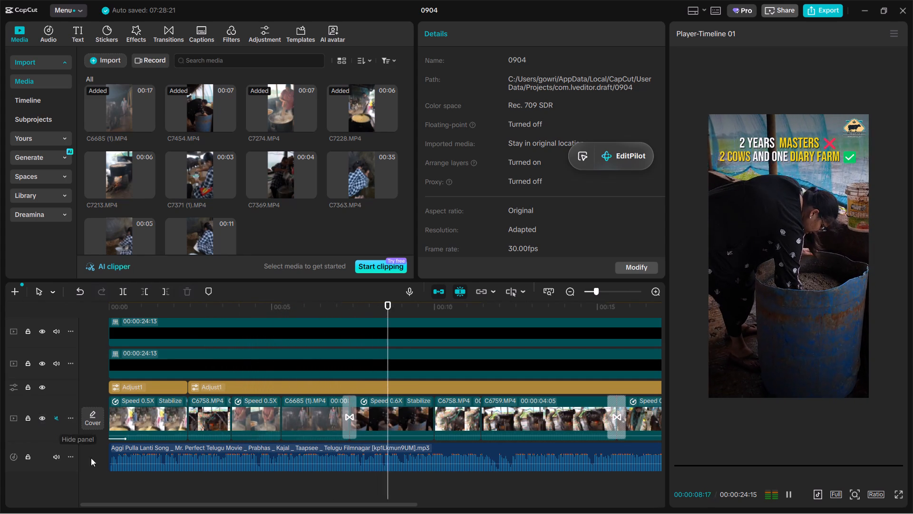
{"action": "left_click_drag", "start_coordinate": [181, 506], "coordinate": [225, 506]}
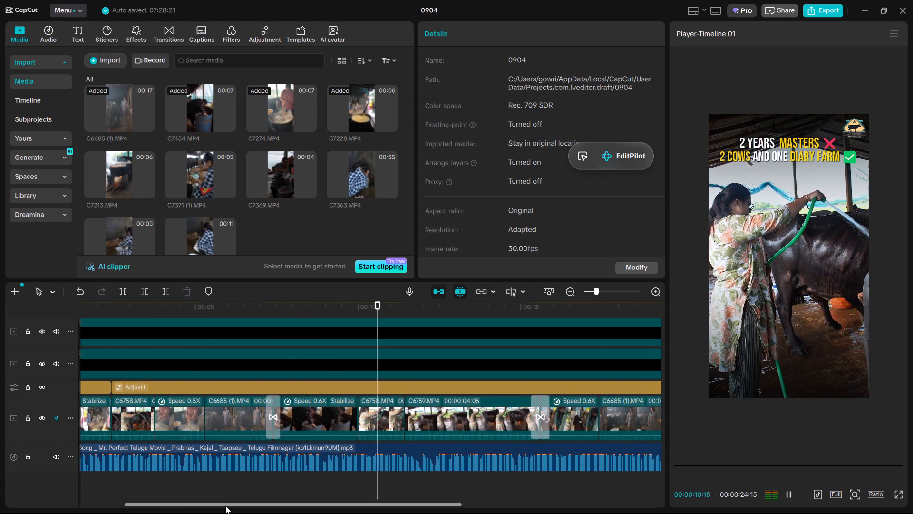
{"action": "key", "text": "space"}
{"action": "key", "text": "space"}
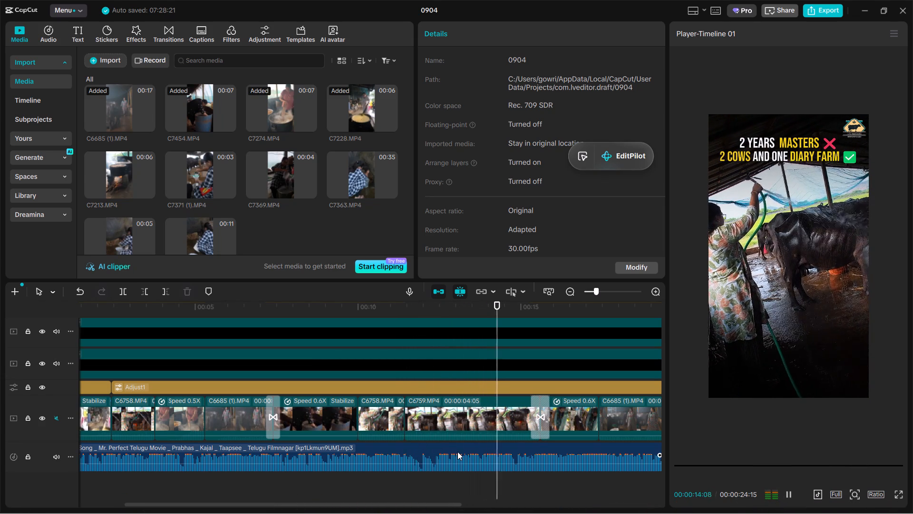
{"action": "left_click_drag", "start_coordinate": [453, 504], "coordinate": [520, 505]}
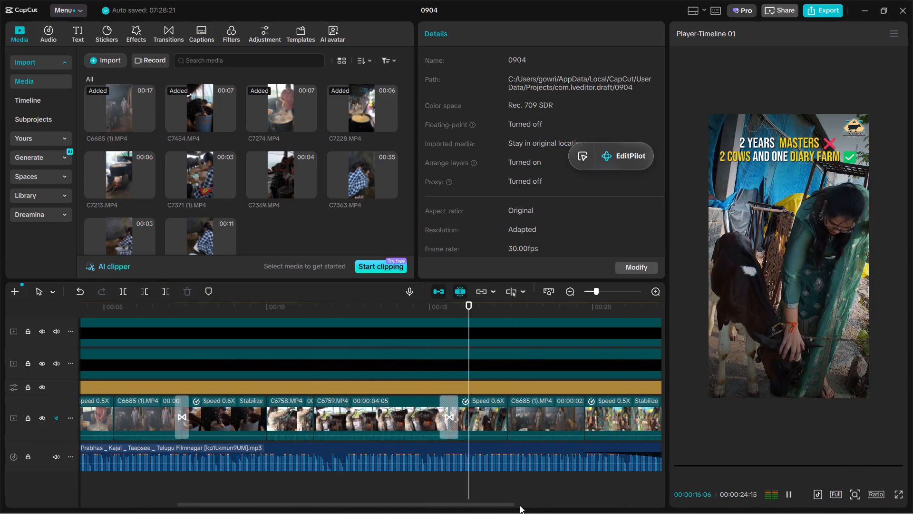
{"action": "left_click_drag", "start_coordinate": [520, 505], "coordinate": [537, 505]}
{"action": "key", "text": "space"}
Preview clips C7371 (1), C7369 and C7363, and bring C7363 in as replacement for the 0.5X stabilized clip near 00:20.
{"action": "left_click", "coordinate": [196, 165]}
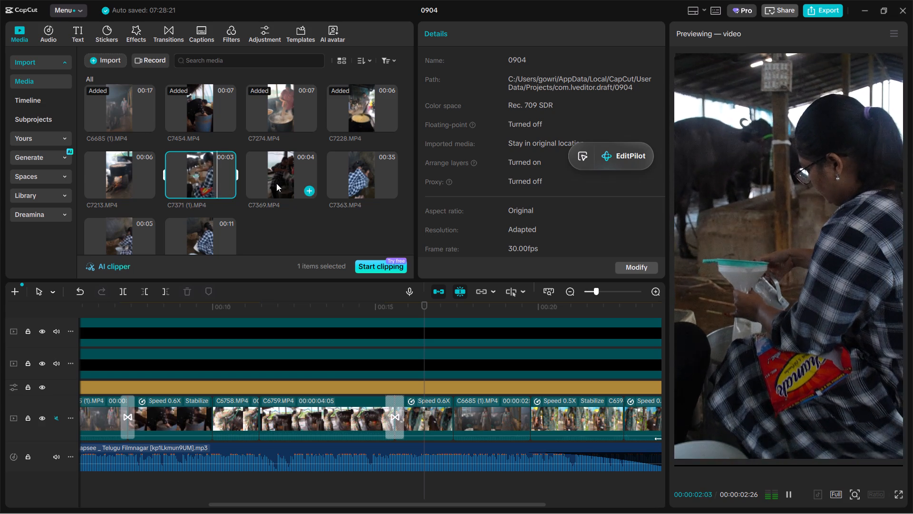
{"action": "left_click", "coordinate": [276, 183]}
{"action": "left_click", "coordinate": [355, 170]}
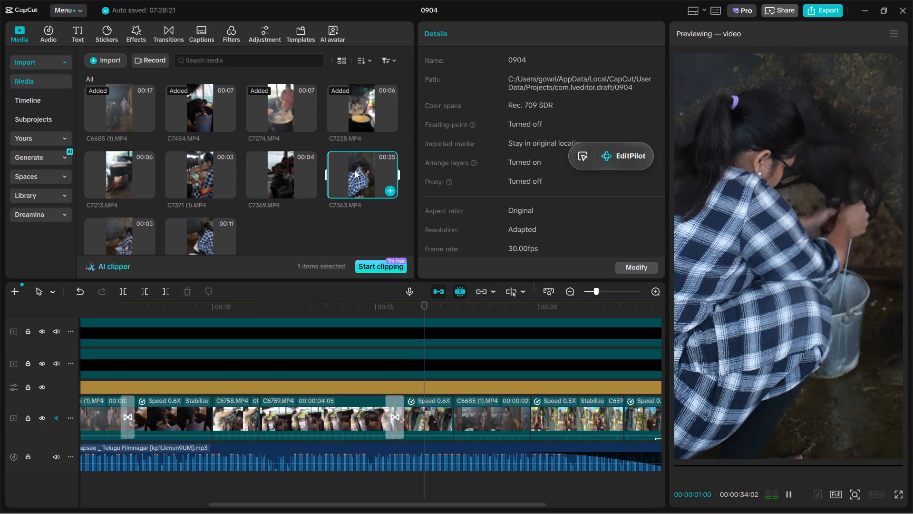
{"action": "left_click_drag", "start_coordinate": [355, 170], "coordinate": [364, 168]}
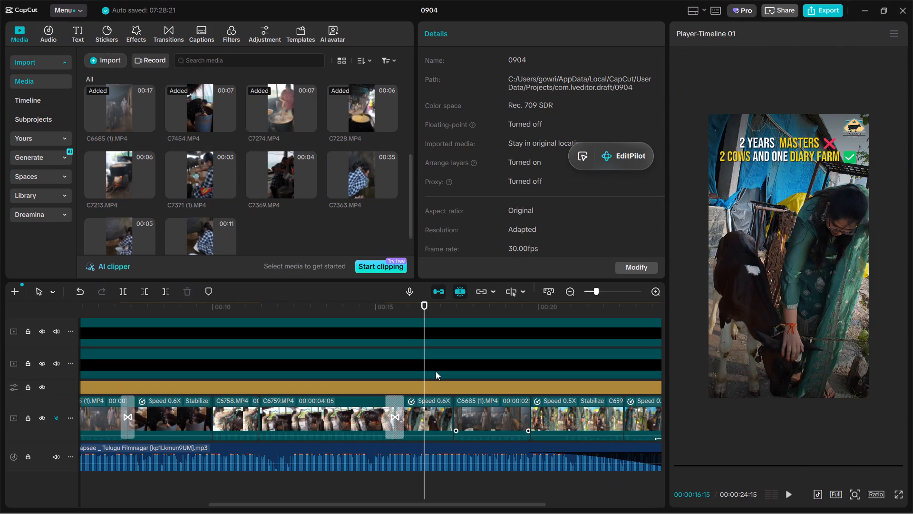
{"action": "left_click_drag", "start_coordinate": [351, 173], "coordinate": [565, 411]}
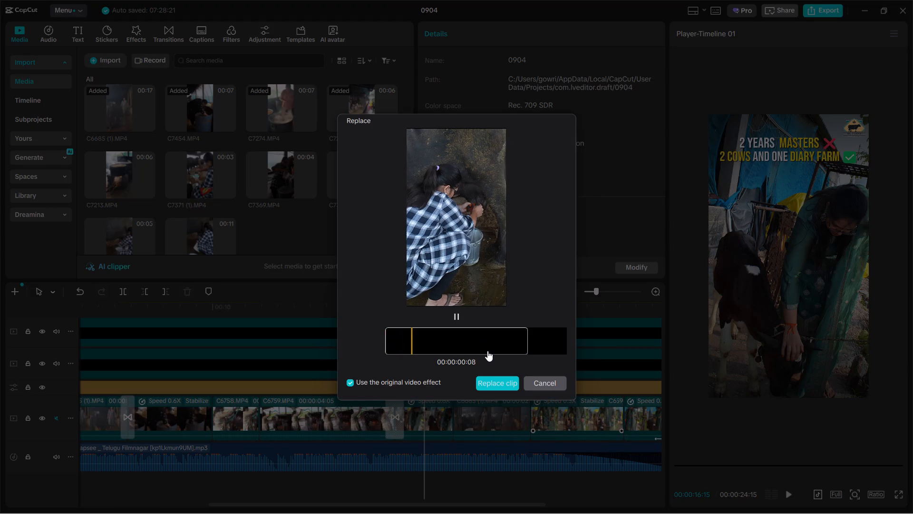
Choose a later portion of C7363 showing the woman milking into a bucket and replace the clip, keeping the original video effect.
{"action": "left_click_drag", "start_coordinate": [488, 348], "coordinate": [281, 347]}
{"action": "left_click_drag", "start_coordinate": [485, 348], "coordinate": [191, 352]}
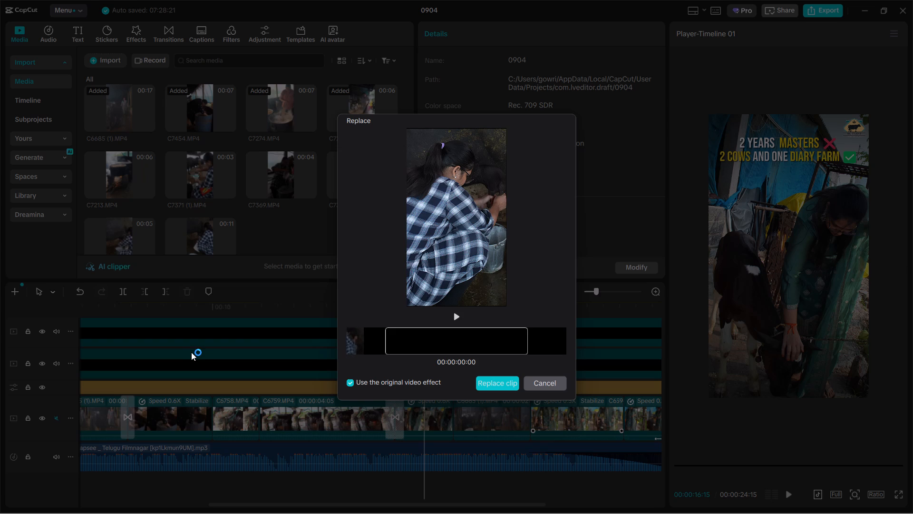
{"action": "left_click_drag", "start_coordinate": [191, 352], "coordinate": [190, 352]}
{"action": "key", "text": "space"}
{"action": "key", "text": "space"}
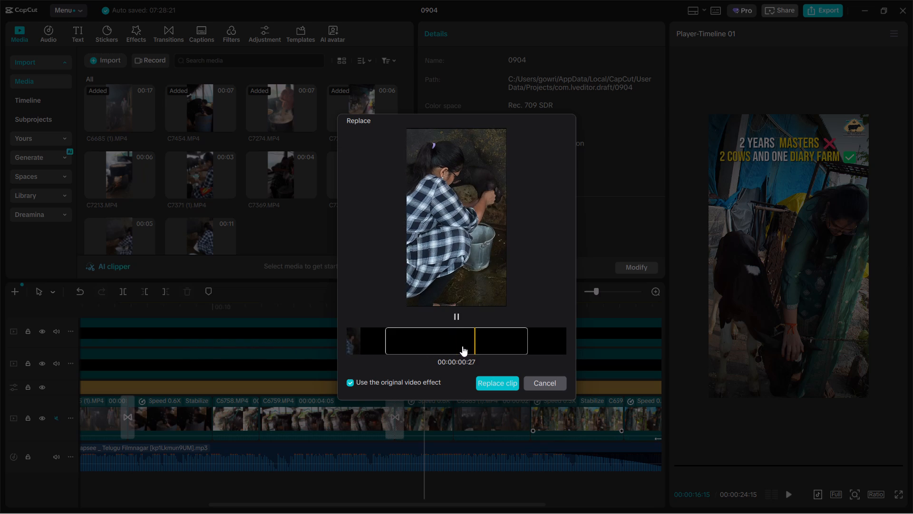
{"action": "left_click_drag", "start_coordinate": [480, 339], "coordinate": [318, 344]}
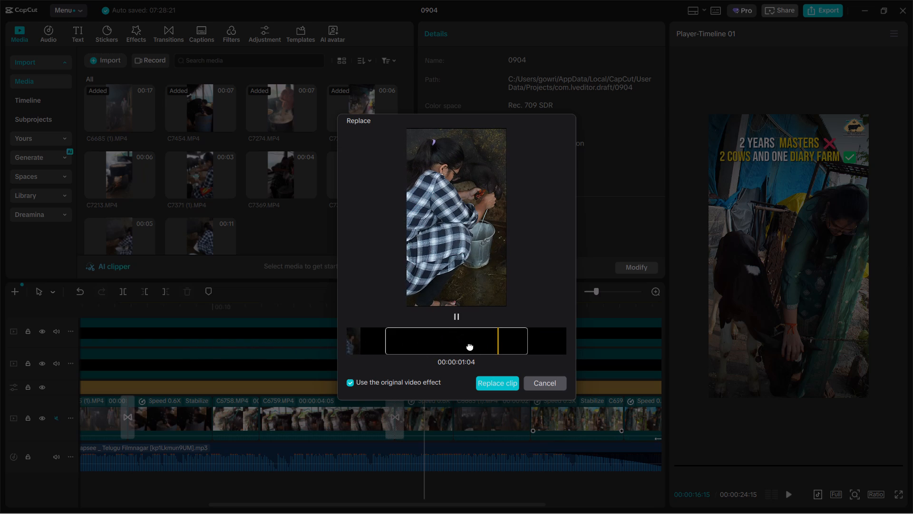
{"action": "left_click_drag", "start_coordinate": [470, 346], "coordinate": [346, 350]}
{"action": "key", "text": "space"}
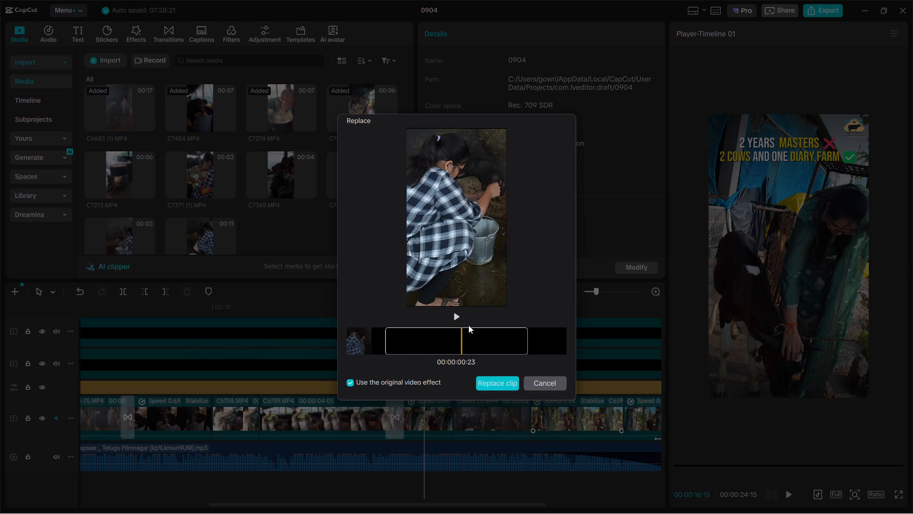
{"action": "key", "text": "space"}
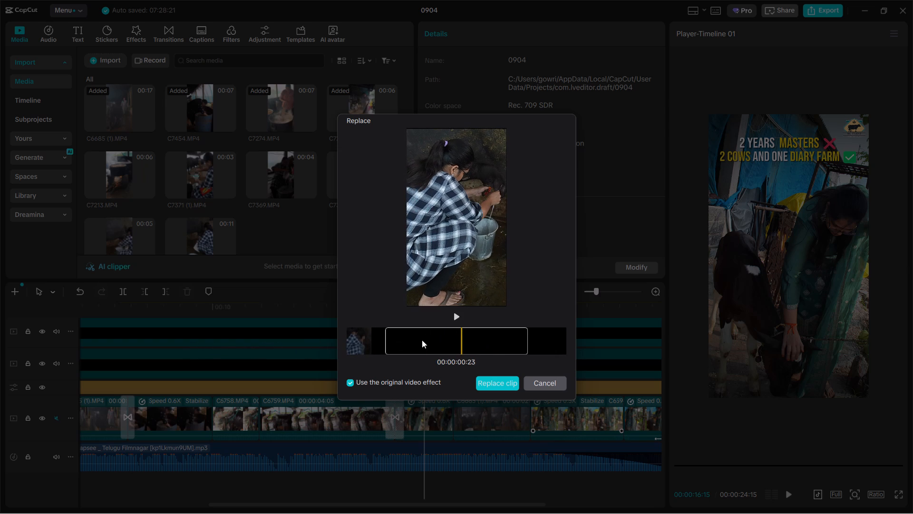
{"action": "left_click_drag", "start_coordinate": [462, 345], "coordinate": [457, 356]}
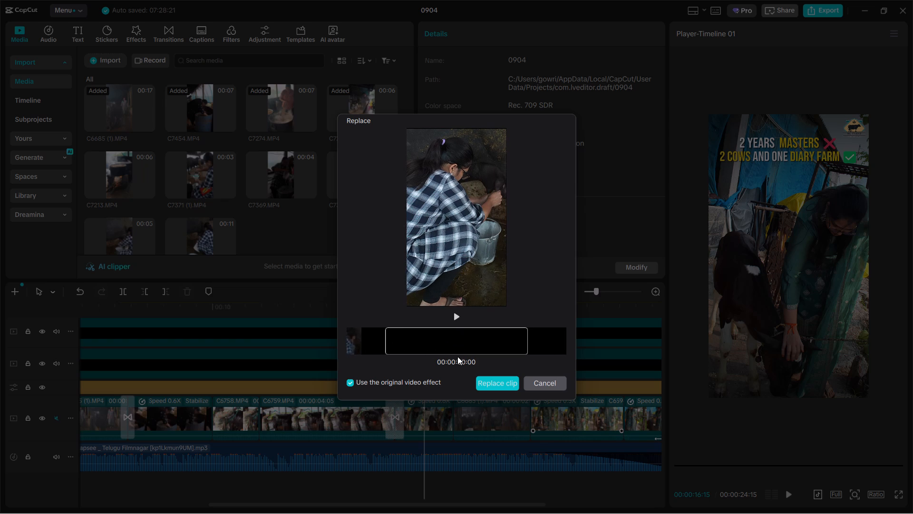
{"action": "left_click_drag", "start_coordinate": [457, 356], "coordinate": [459, 357]}
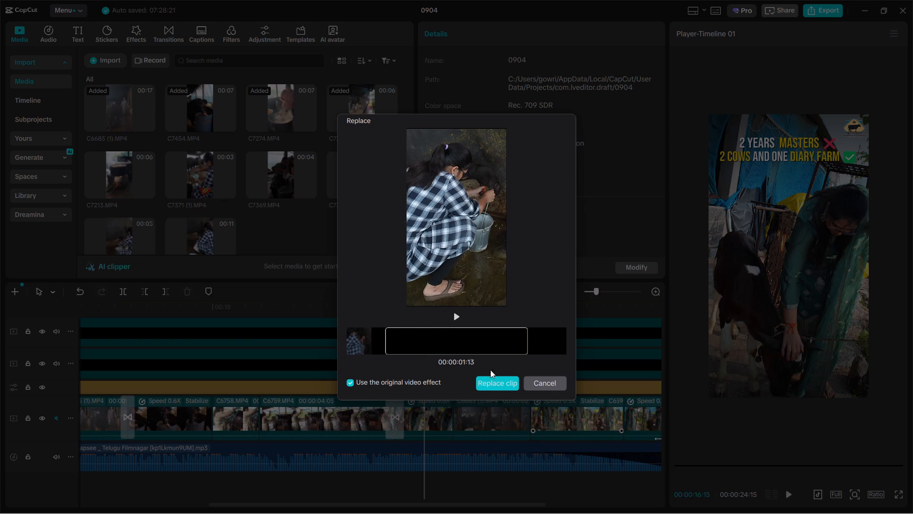
{"action": "left_click_drag", "start_coordinate": [447, 327], "coordinate": [539, 344]}
{"action": "left_click_drag", "start_coordinate": [423, 335], "coordinate": [503, 352]}
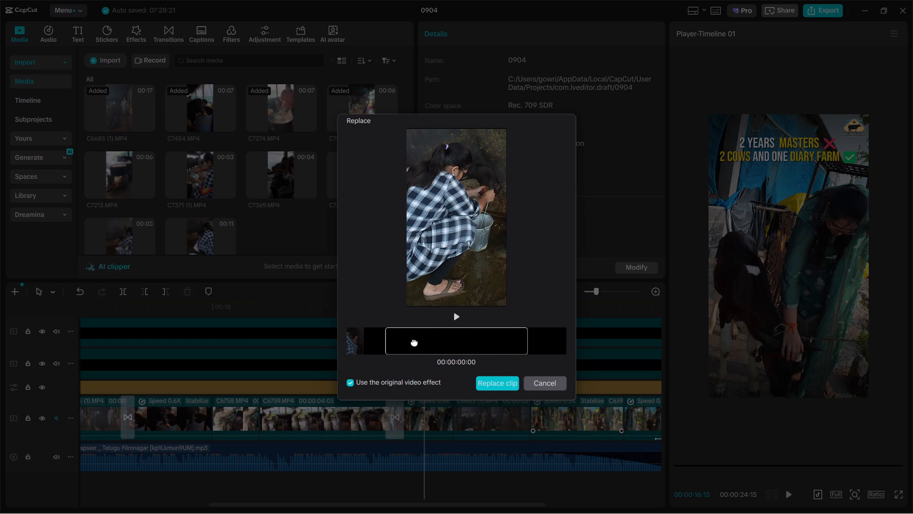
{"action": "left_click_drag", "start_coordinate": [414, 342], "coordinate": [505, 364]}
{"action": "left_click_drag", "start_coordinate": [408, 351], "coordinate": [490, 358]}
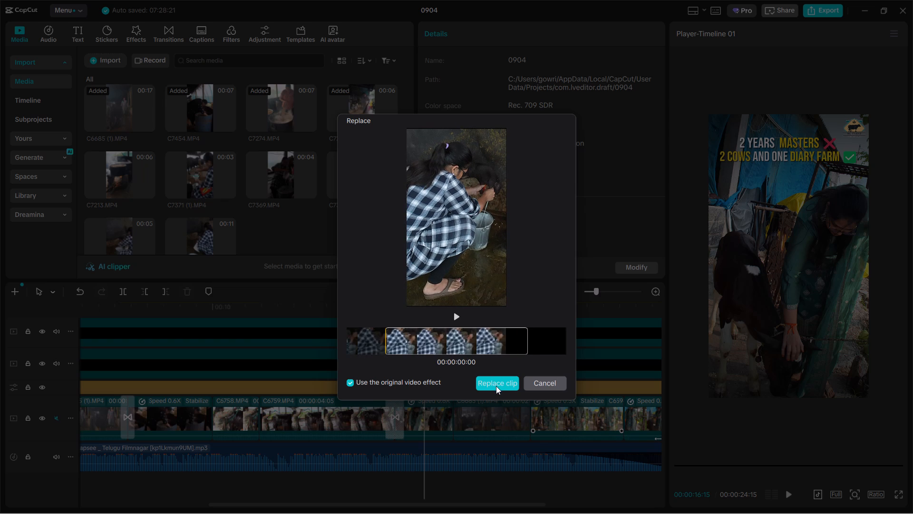
{"action": "left_click", "coordinate": [496, 386]}
Review the replaced clip from about 00:00:20:15 through the end of the timeline and check its Stabilize setting.
{"action": "left_click", "coordinate": [427, 300]}
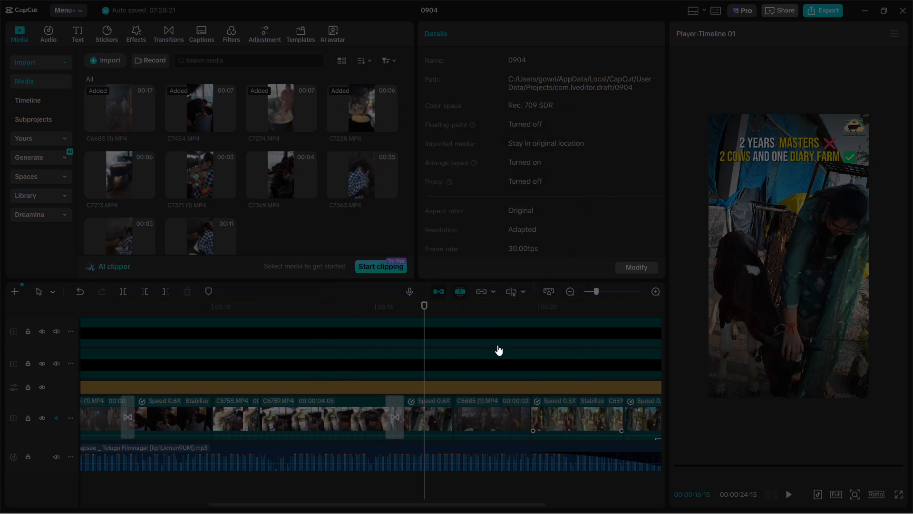
{"action": "left_click", "coordinate": [555, 479]}
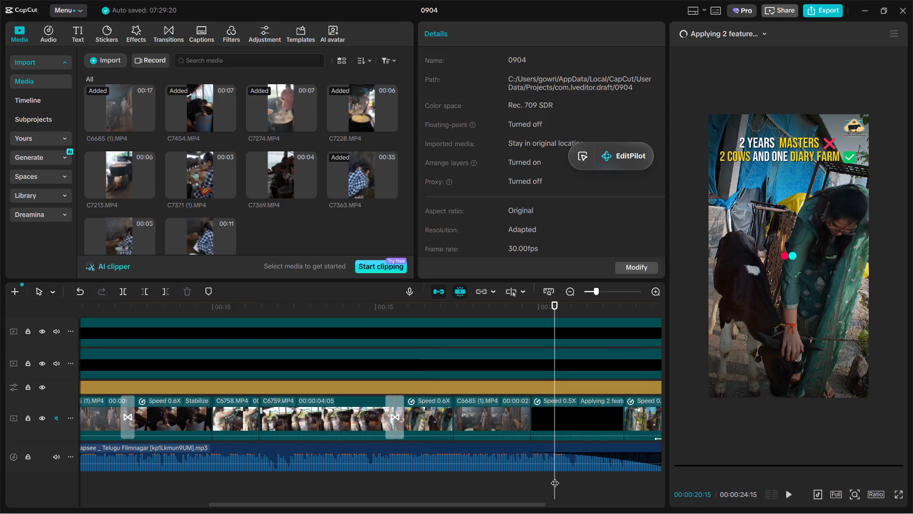
{"action": "left_click", "coordinate": [576, 413]}
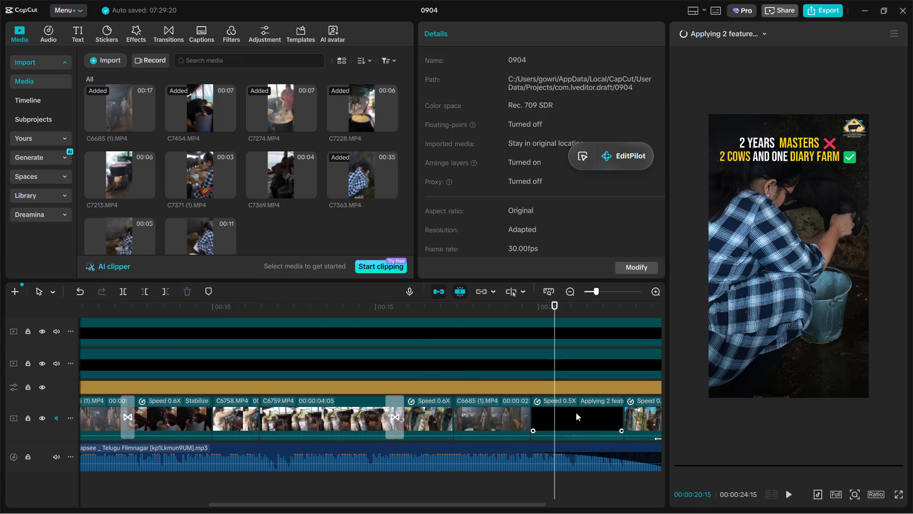
{"action": "key", "text": "space"}
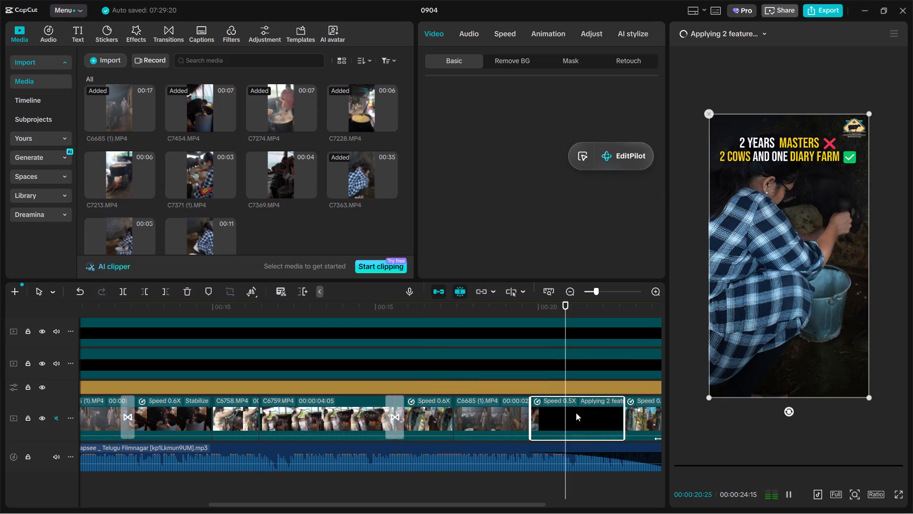
{"action": "key", "text": "space"}
{"action": "scroll", "coordinate": [448, 241], "scroll_direction": "down", "scroll_amount": 1}
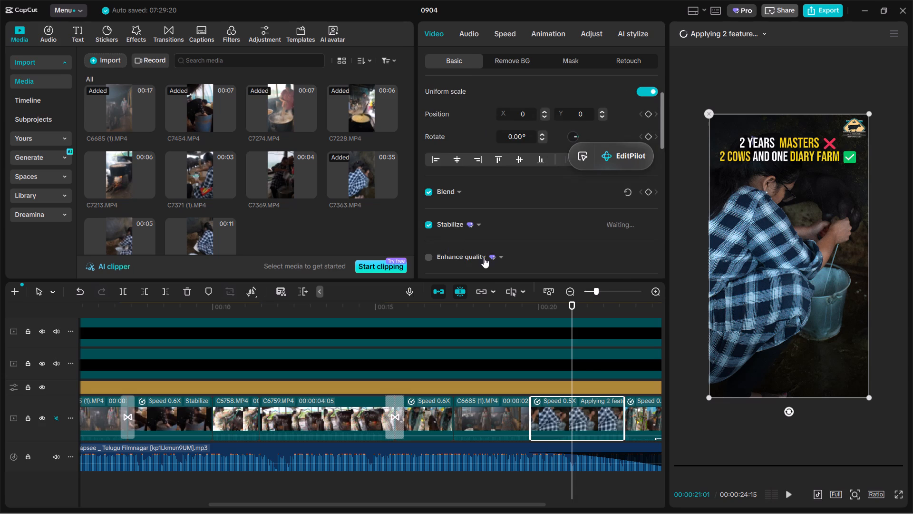
{"action": "key", "text": "space"}
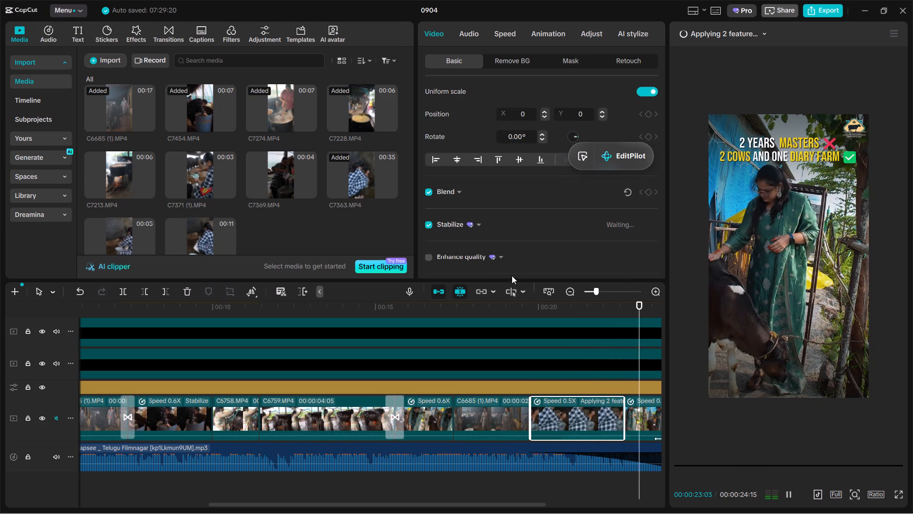
{"action": "key", "text": "space"}
{"action": "left_click", "coordinate": [465, 315]}
{"action": "left_click_drag", "start_coordinate": [465, 315], "coordinate": [647, 331]}
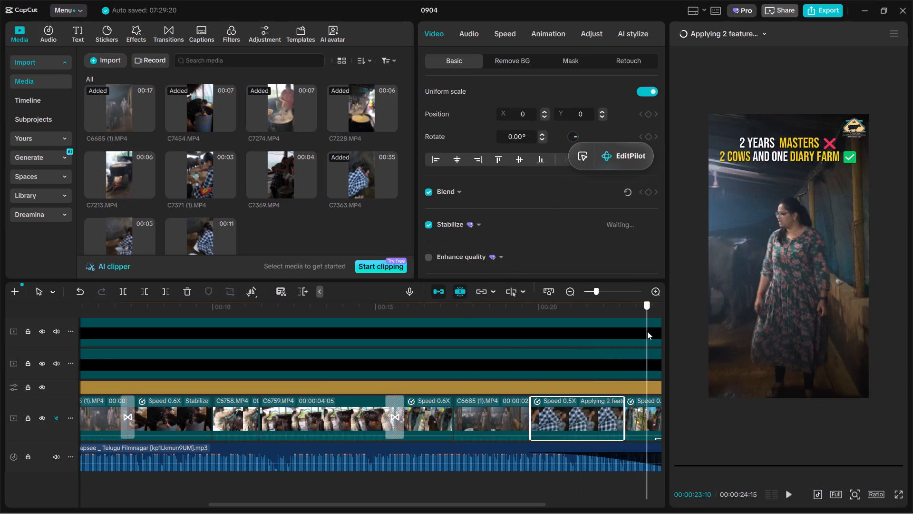
{"action": "left_click_drag", "start_coordinate": [647, 331], "coordinate": [664, 336]}
Preview C7361 and replace the 0.5X clip near 00:20 with a later portion of its milking footage, keeping the original video effect.
{"action": "left_click", "coordinate": [189, 230]}
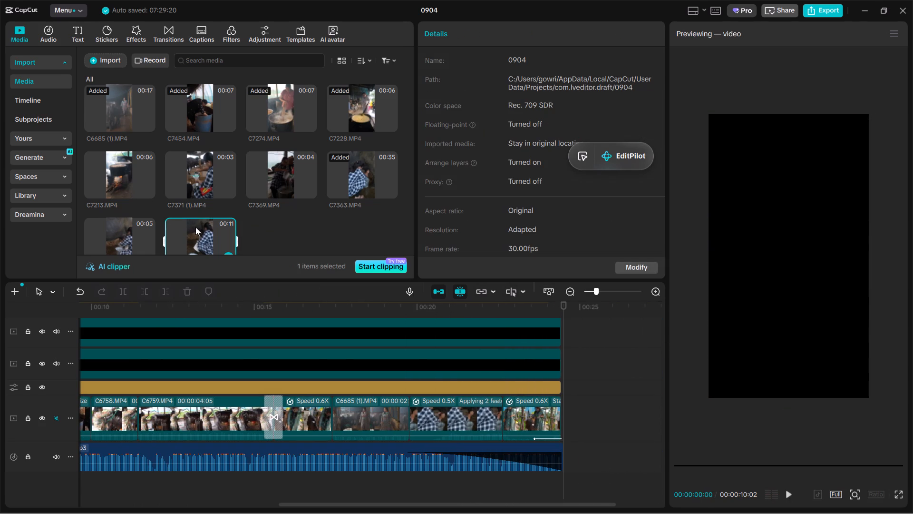
{"action": "scroll", "coordinate": [195, 227], "scroll_direction": "down", "scroll_amount": 1}
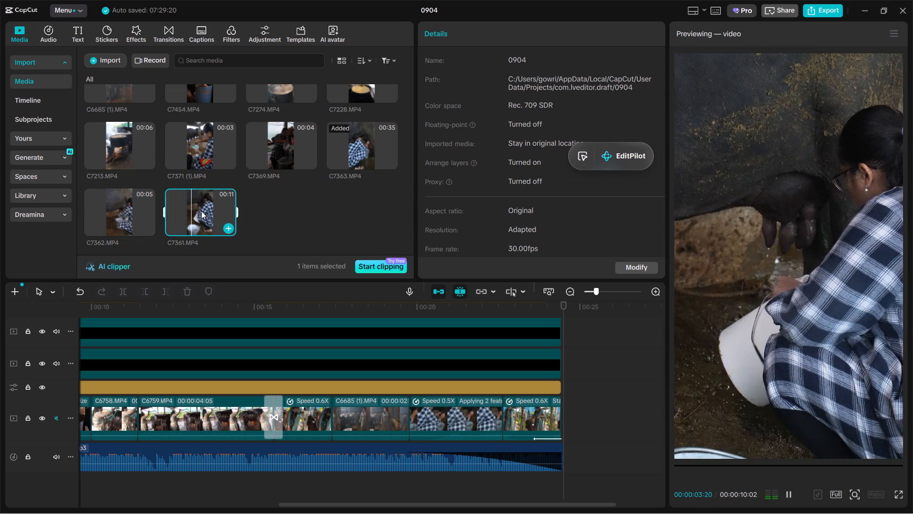
{"action": "left_click_drag", "start_coordinate": [195, 207], "coordinate": [435, 413]}
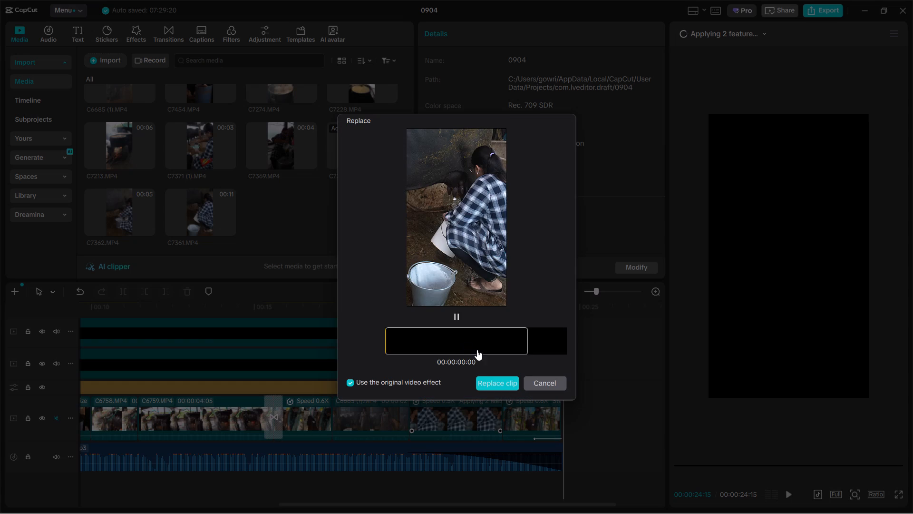
{"action": "left_click_drag", "start_coordinate": [479, 350], "coordinate": [122, 356]}
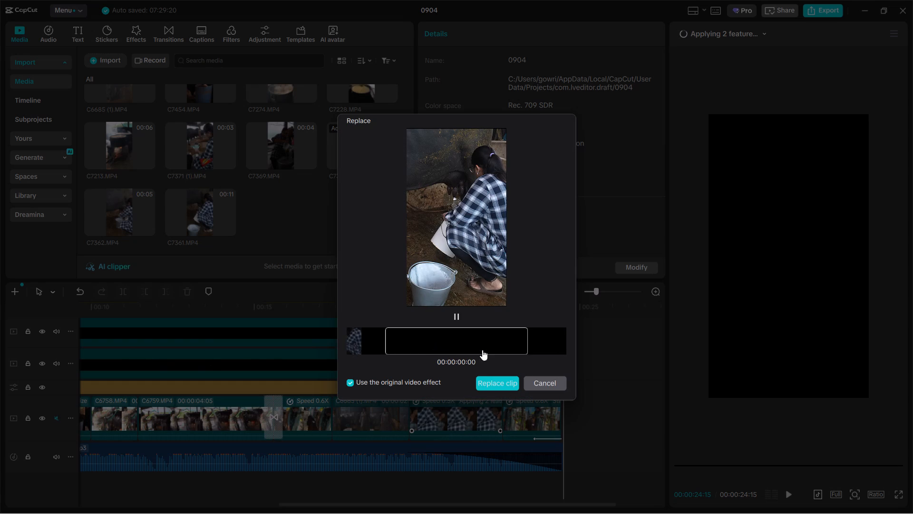
{"action": "left_click_drag", "start_coordinate": [482, 349], "coordinate": [192, 354]}
{"action": "left_click_drag", "start_coordinate": [457, 344], "coordinate": [375, 344]}
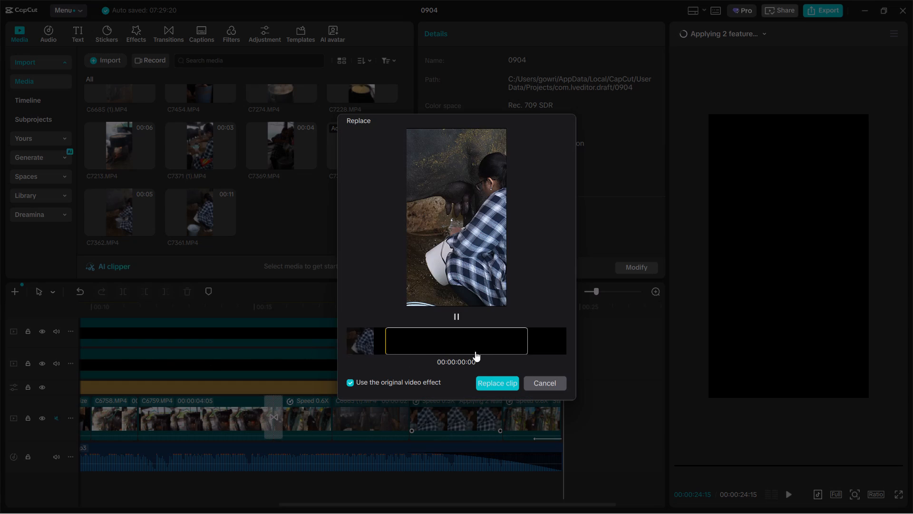
{"action": "left_click_drag", "start_coordinate": [485, 345], "coordinate": [443, 345]}
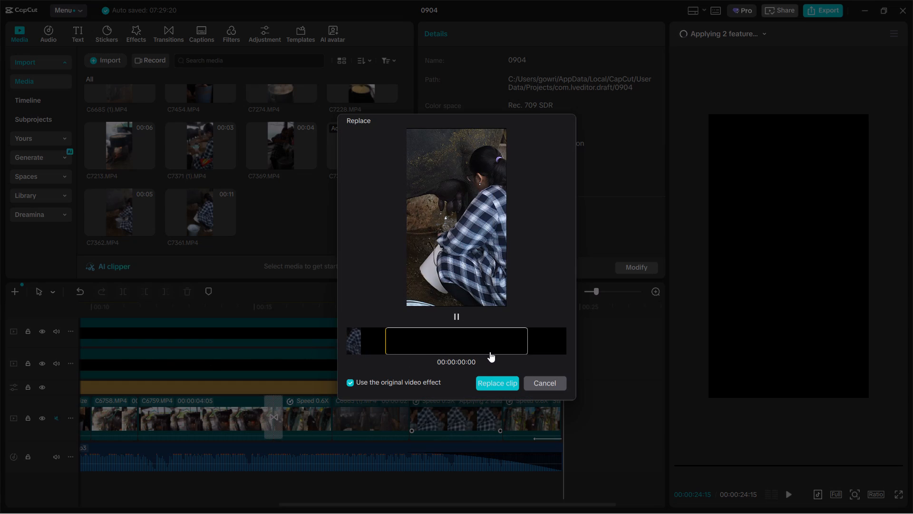
{"action": "left_click_drag", "start_coordinate": [490, 350], "coordinate": [0, 353]}
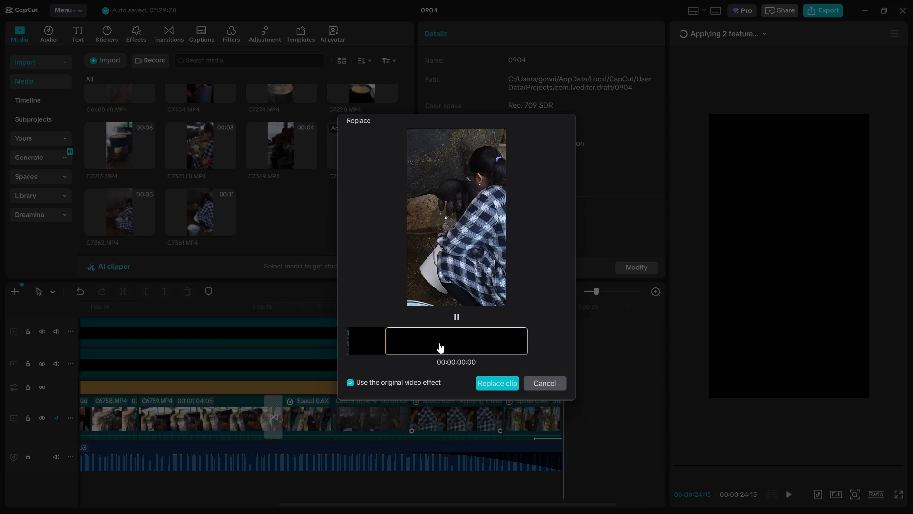
{"action": "left_click_drag", "start_coordinate": [424, 340], "coordinate": [559, 356]}
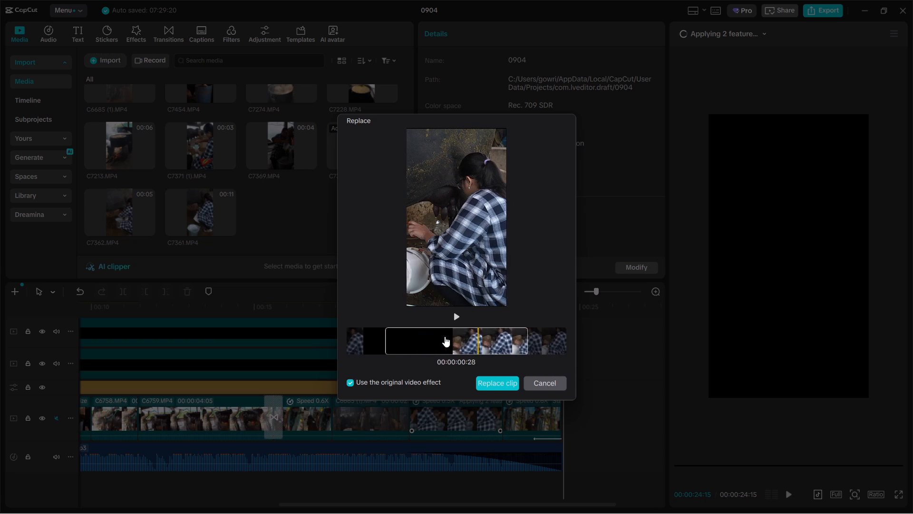
{"action": "left_click_drag", "start_coordinate": [445, 336], "coordinate": [730, 366]}
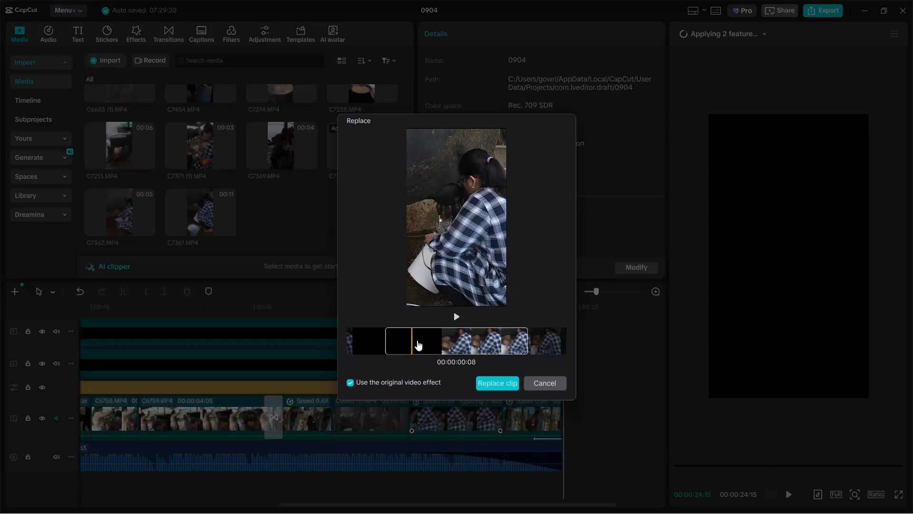
{"action": "left_click", "coordinate": [512, 379]}
Play the timeline from about 00:00:21:09 to 00:00:23:14 to review the replaced clip and the start of the final clip.
{"action": "left_click", "coordinate": [413, 299]}
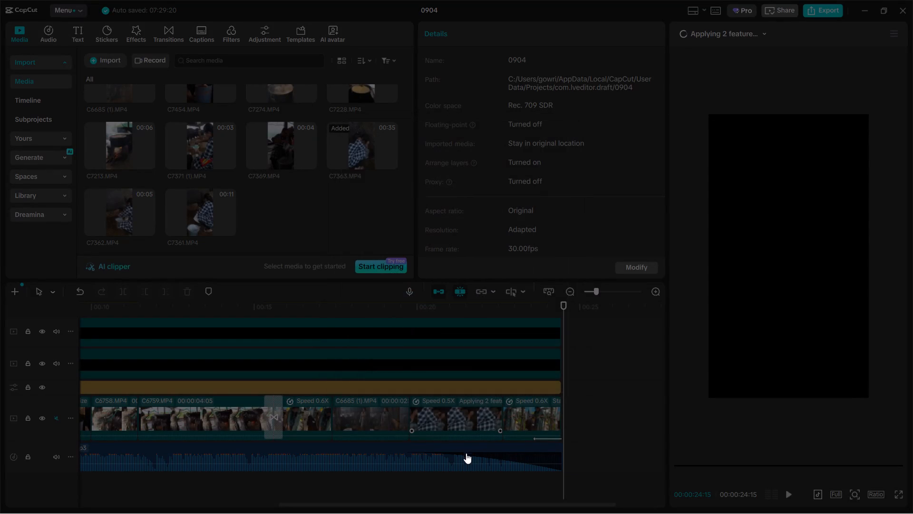
{"action": "left_click", "coordinate": [459, 482]}
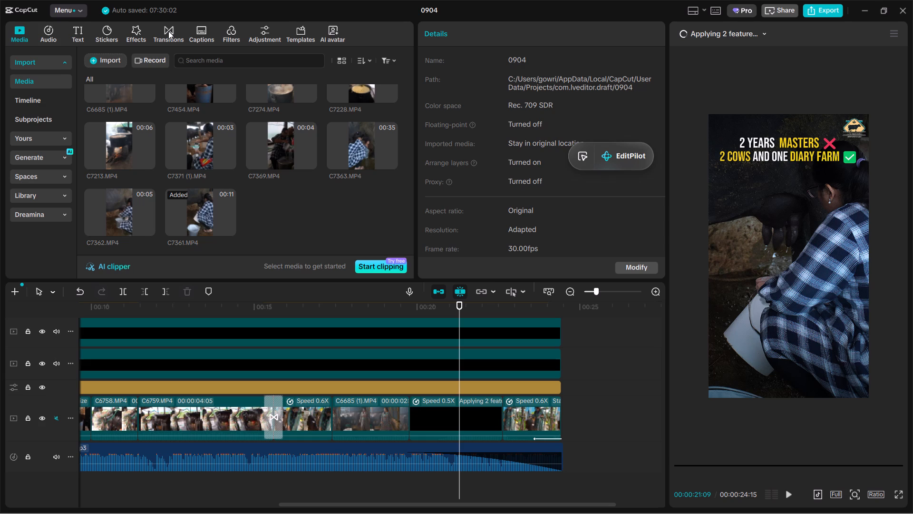
{"action": "key", "text": "space"}
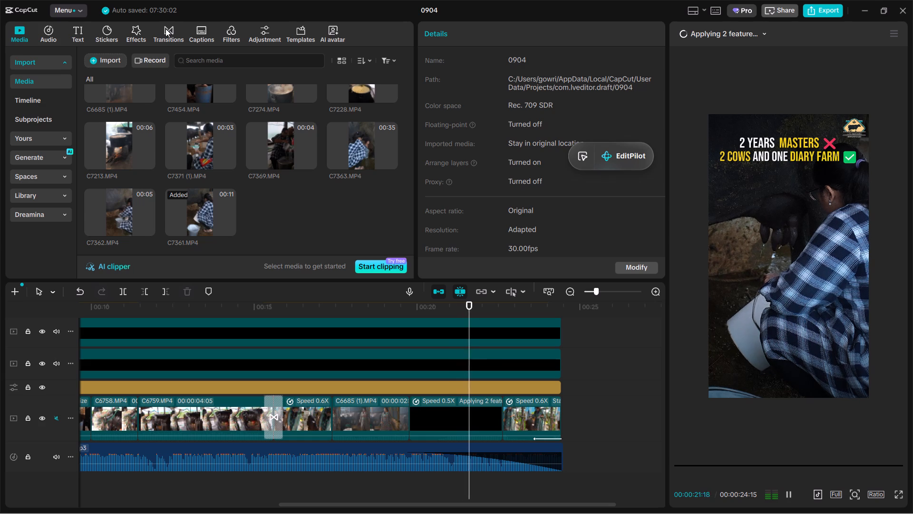
{"action": "key", "text": "space"}
{"action": "key", "text": "space"}
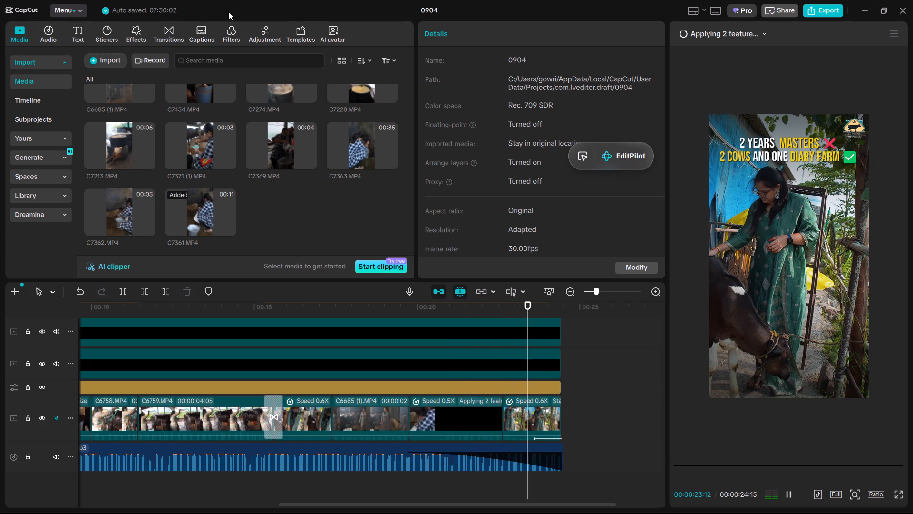
{"action": "key", "text": "space"}
Preview C7362, bring C7363 in as replacement for the final 0.6X clip, and choose a later portion of the woman milking.
{"action": "left_click", "coordinate": [119, 216]}
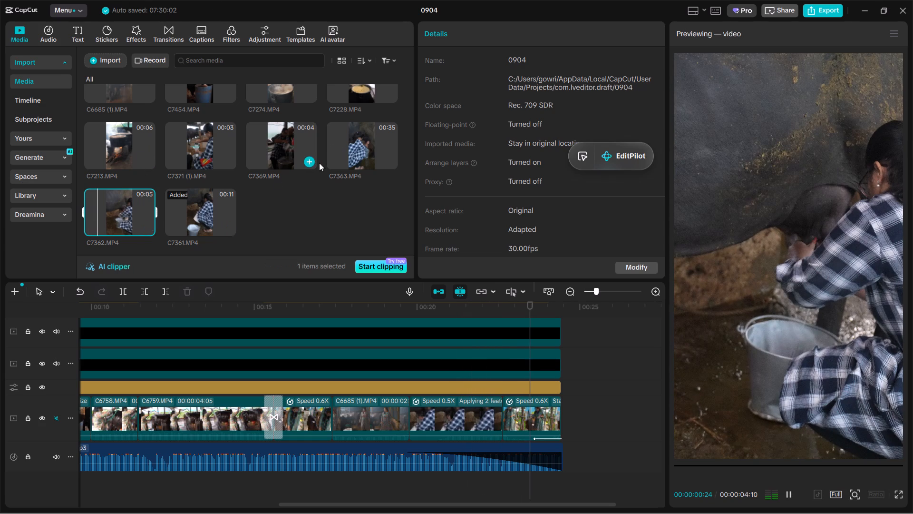
{"action": "left_click_drag", "start_coordinate": [373, 141], "coordinate": [530, 419]}
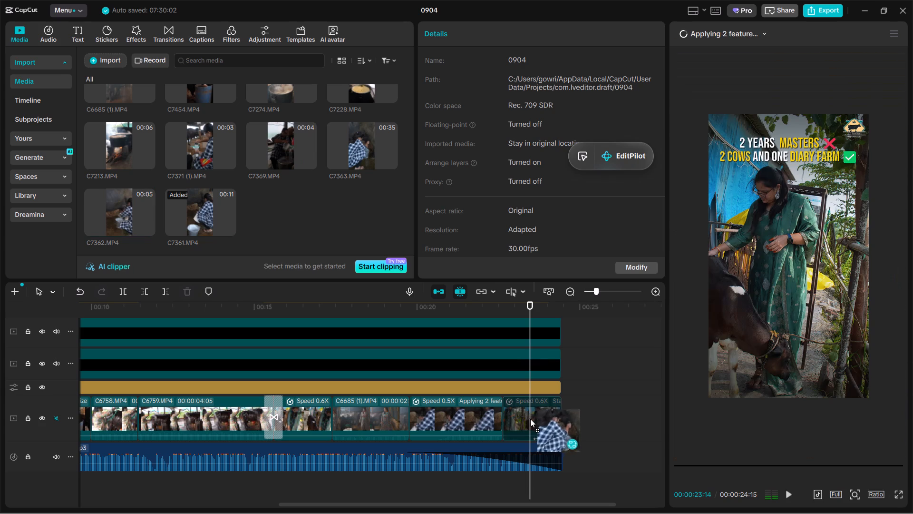
{"action": "left_click_drag", "start_coordinate": [530, 419], "coordinate": [528, 417]}
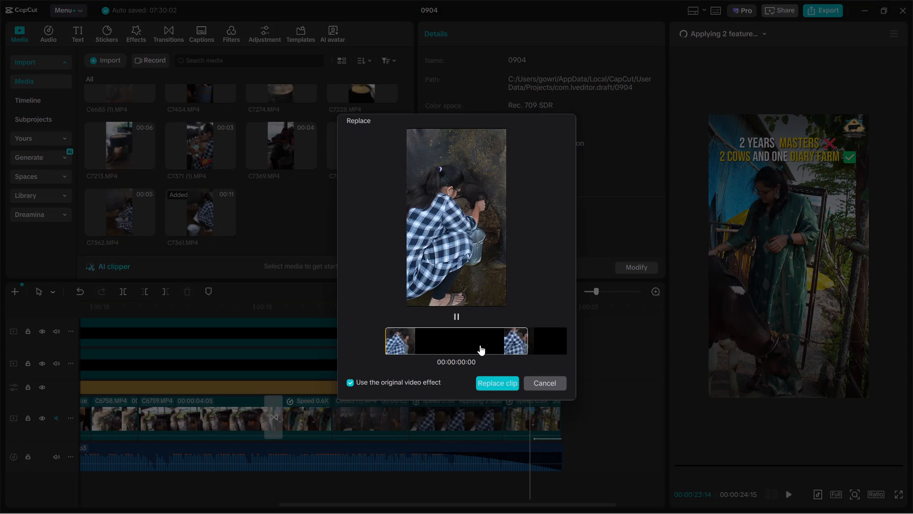
{"action": "left_click_drag", "start_coordinate": [480, 345], "coordinate": [324, 339]}
{"action": "left_click_drag", "start_coordinate": [465, 352], "coordinate": [341, 347]}
{"action": "left_click_drag", "start_coordinate": [466, 347], "coordinate": [371, 337]}
{"action": "left_click_drag", "start_coordinate": [495, 337], "coordinate": [322, 339]}
{"action": "left_click_drag", "start_coordinate": [494, 365], "coordinate": [357, 347]}
{"action": "left_click_drag", "start_coordinate": [445, 344], "coordinate": [394, 342]}
{"action": "left_click_drag", "start_coordinate": [479, 342], "coordinate": [375, 345]}
{"action": "left_click_drag", "start_coordinate": [418, 341], "coordinate": [391, 342]}
{"action": "left_click_drag", "start_coordinate": [457, 343], "coordinate": [352, 347]}
{"action": "left_click_drag", "start_coordinate": [438, 345], "coordinate": [398, 347]}
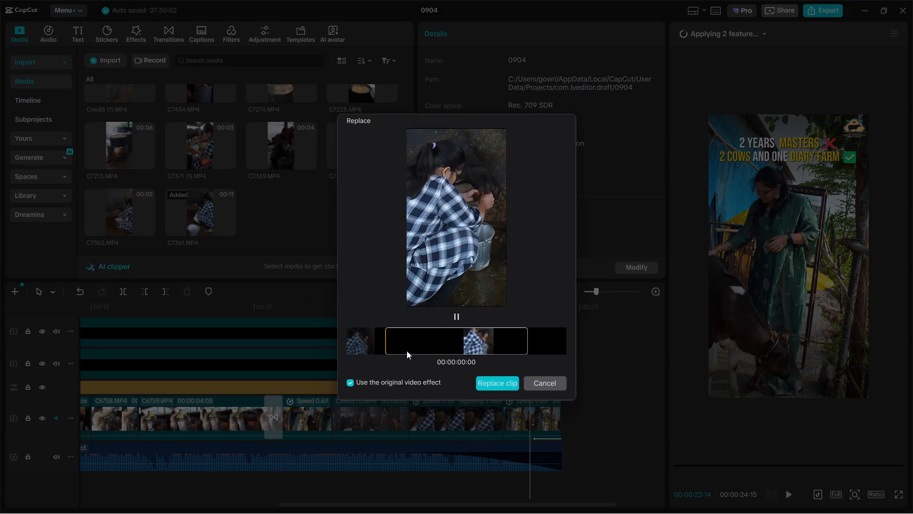
{"action": "left_click_drag", "start_coordinate": [467, 351], "coordinate": [389, 346]}
{"action": "left_click_drag", "start_coordinate": [464, 342], "coordinate": [426, 334]}
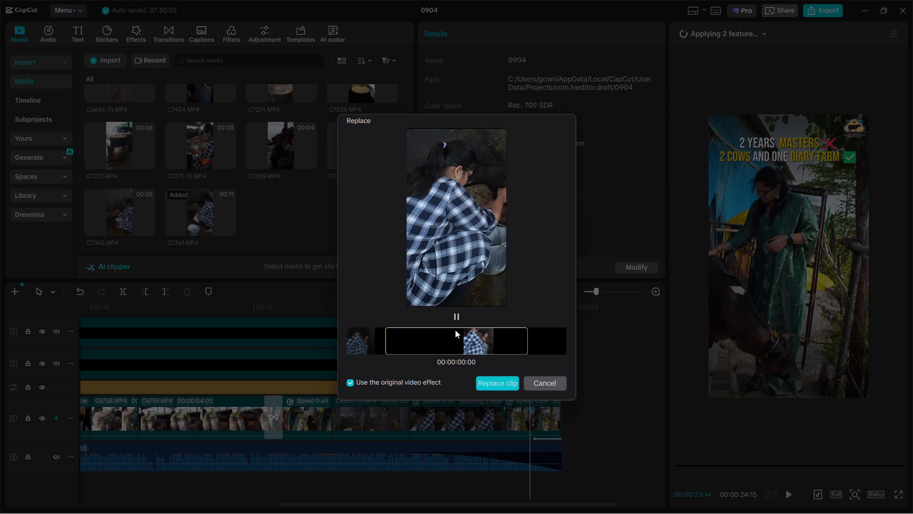